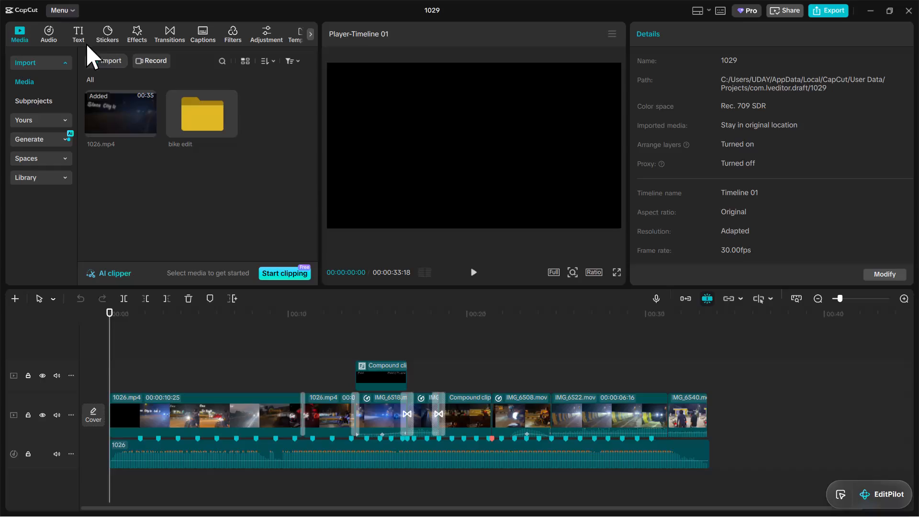
Browse the favourite video effects.
{"action": "left_click", "coordinate": [135, 34]}
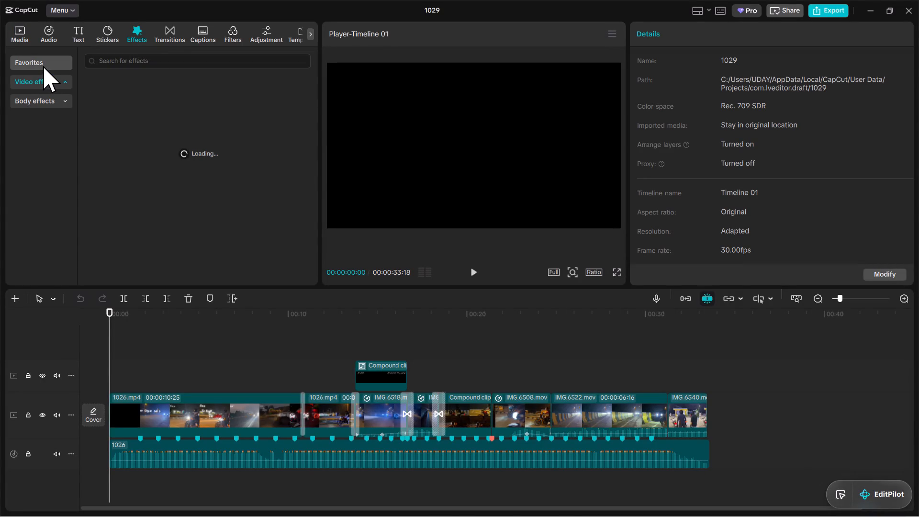
{"action": "left_click", "coordinate": [43, 66]}
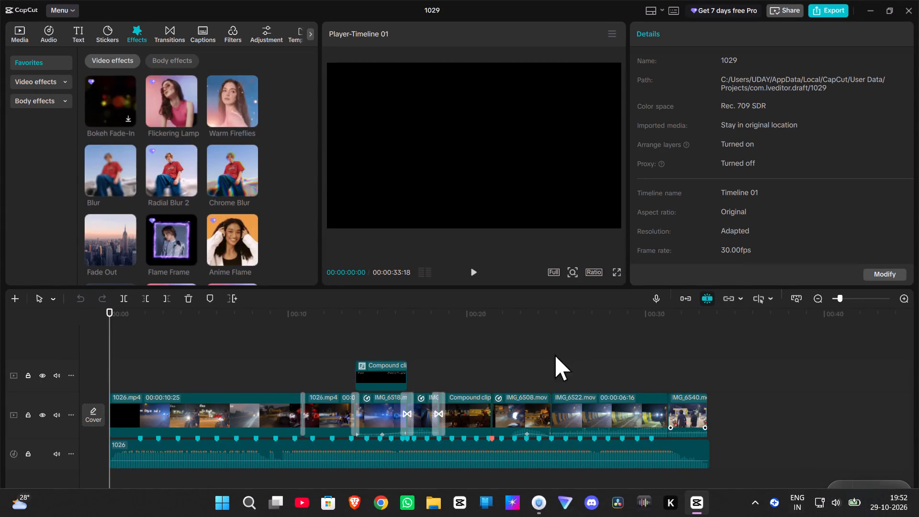
{"action": "scroll", "coordinate": [172, 224], "scroll_direction": "up", "scroll_amount": 3}
{"action": "left_click", "coordinate": [57, 58]}
{"action": "scroll", "coordinate": [230, 186], "scroll_direction": "down", "scroll_amount": 5}
{"action": "scroll", "coordinate": [188, 227], "scroll_direction": "down", "scroll_amount": 3}
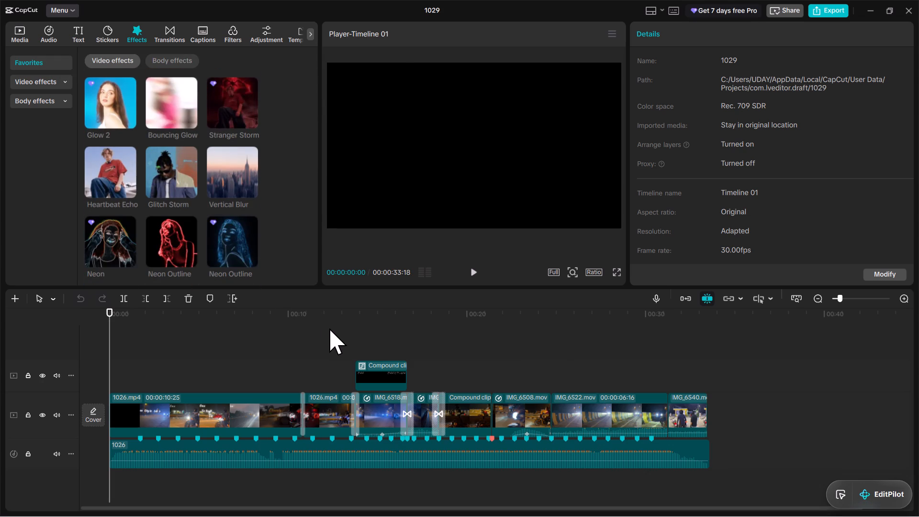
Play back the edit from the start to about 25 seconds, and replay it from about 4 seconds to the end of the second 1026.mp4 clip.
{"action": "key", "text": "space"}
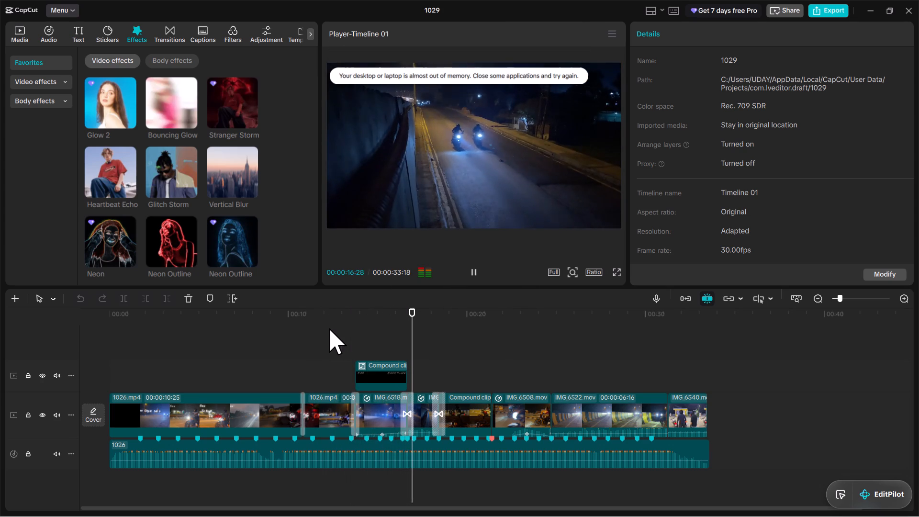
{"action": "key", "text": "space"}
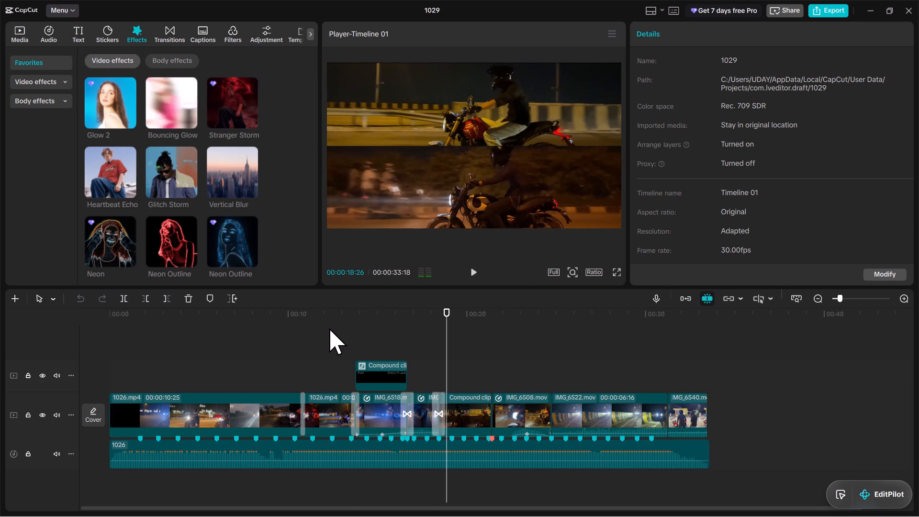
{"action": "left_click", "coordinate": [432, 320]}
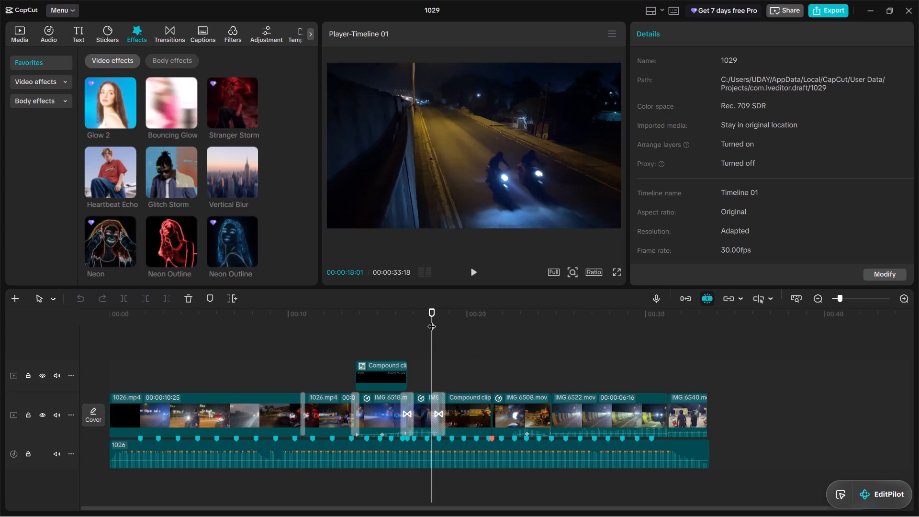
{"action": "key", "text": "space"}
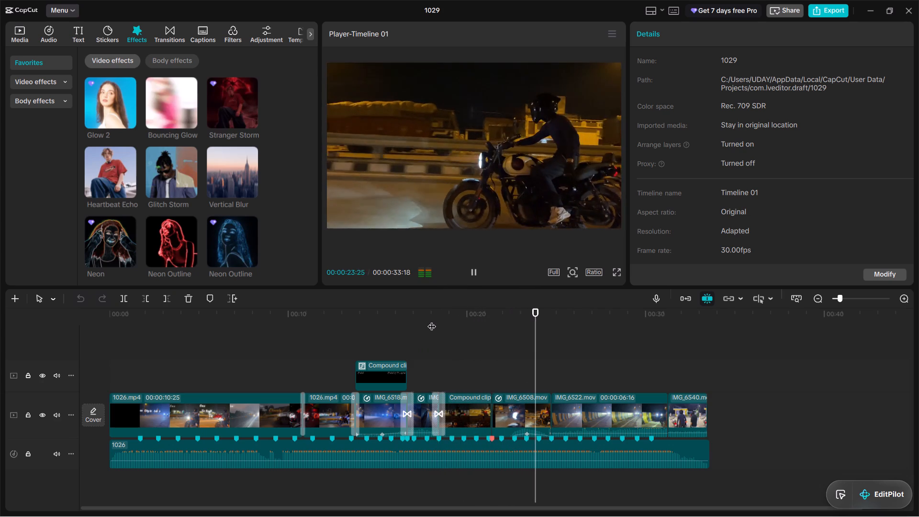
{"action": "key", "text": "space"}
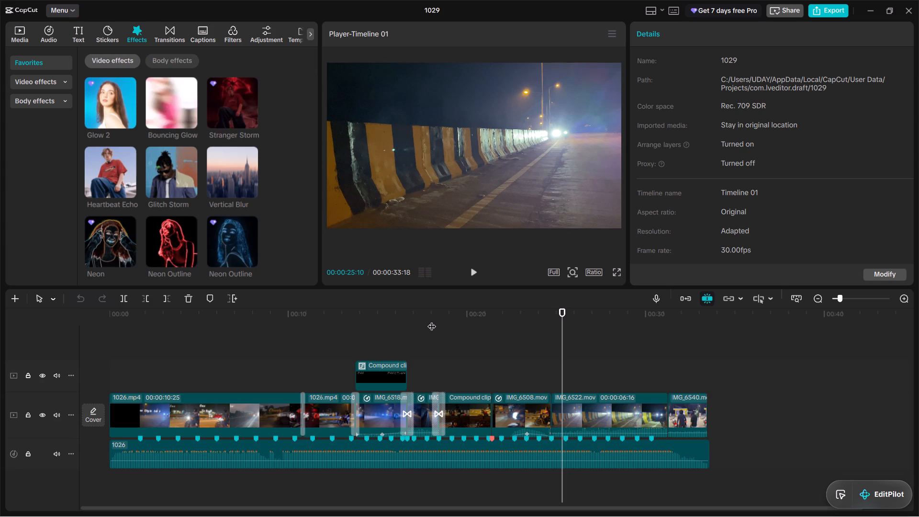
{"action": "left_click", "coordinate": [178, 314]}
{"action": "key", "text": "space"}
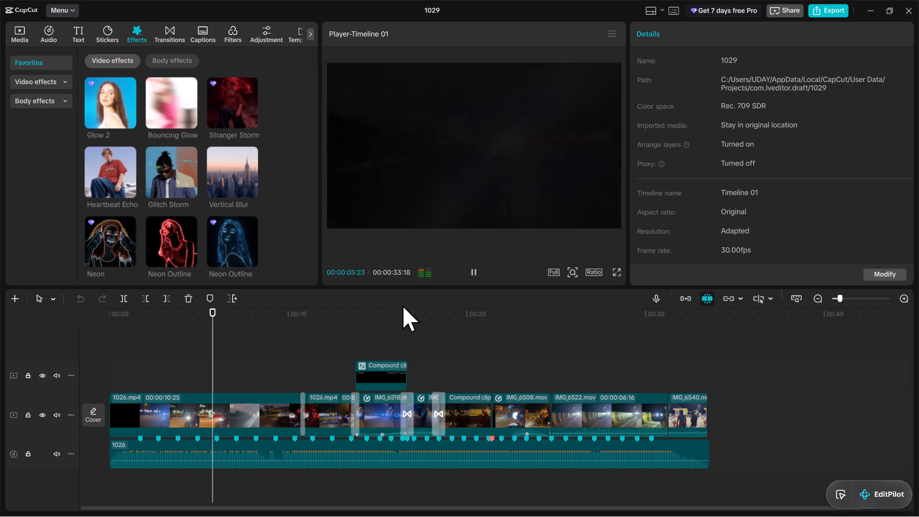
{"action": "left_click_drag", "start_coordinate": [845, 298], "coordinate": [854, 298]}
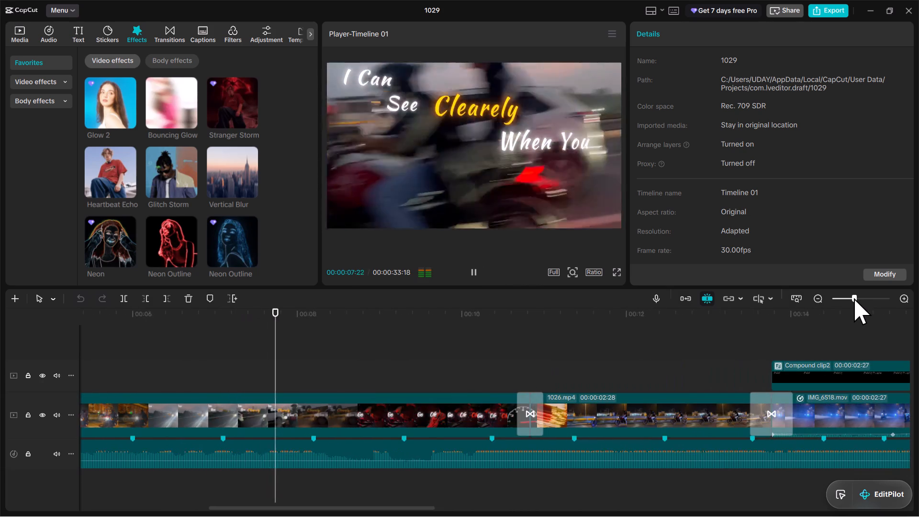
{"action": "left_click_drag", "start_coordinate": [854, 298], "coordinate": [850, 299]}
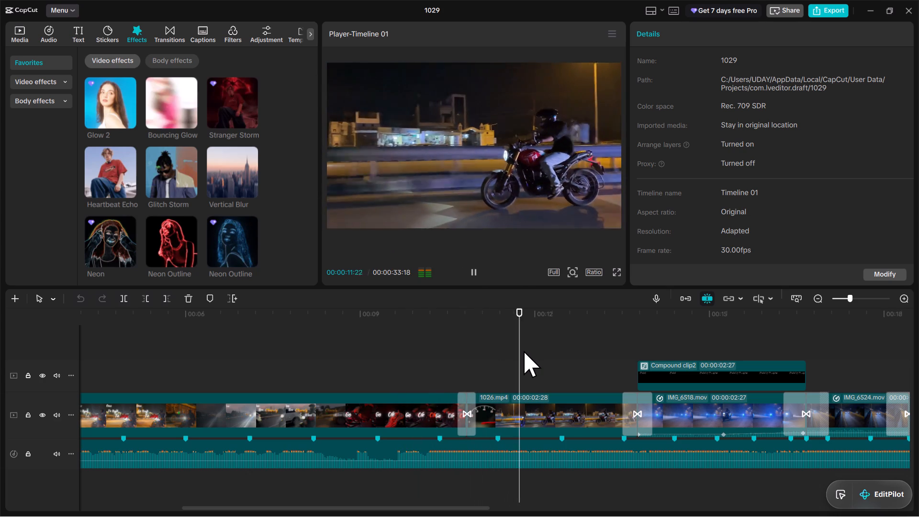
{"action": "key", "text": "space"}
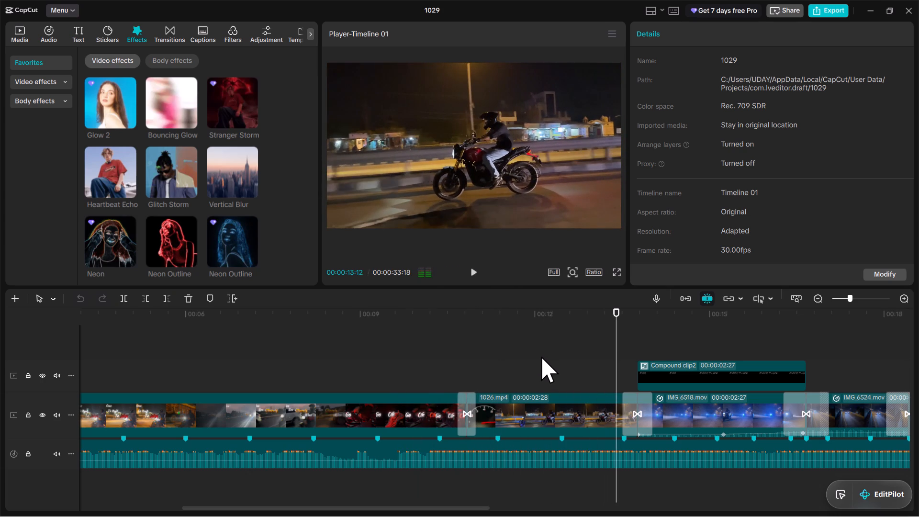
Replay the second 1026.mp4 clip several times, and examine the playback through IMG_6518.mov and IMG_6524.mov into Compound clip1.
{"action": "left_click", "coordinate": [531, 342]}
{"action": "left_click", "coordinate": [495, 328]}
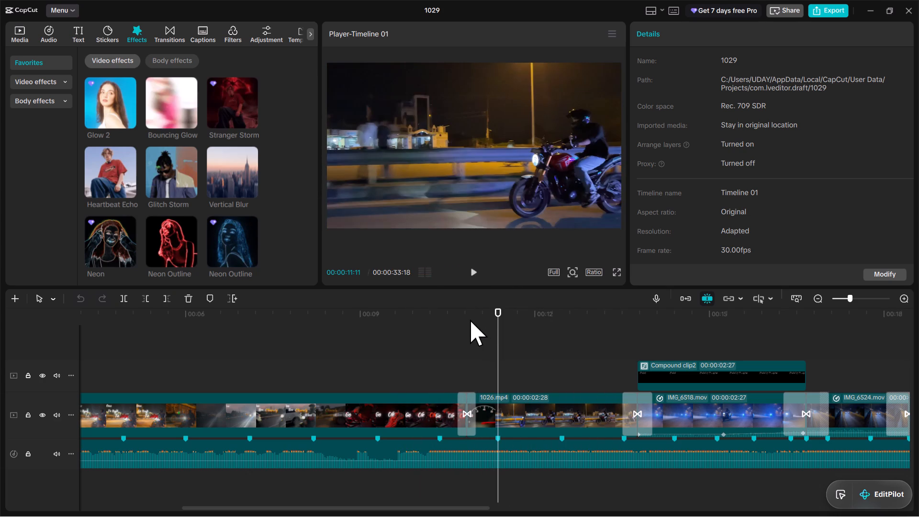
{"action": "left_click", "coordinate": [470, 320]}
{"action": "key", "text": "space"}
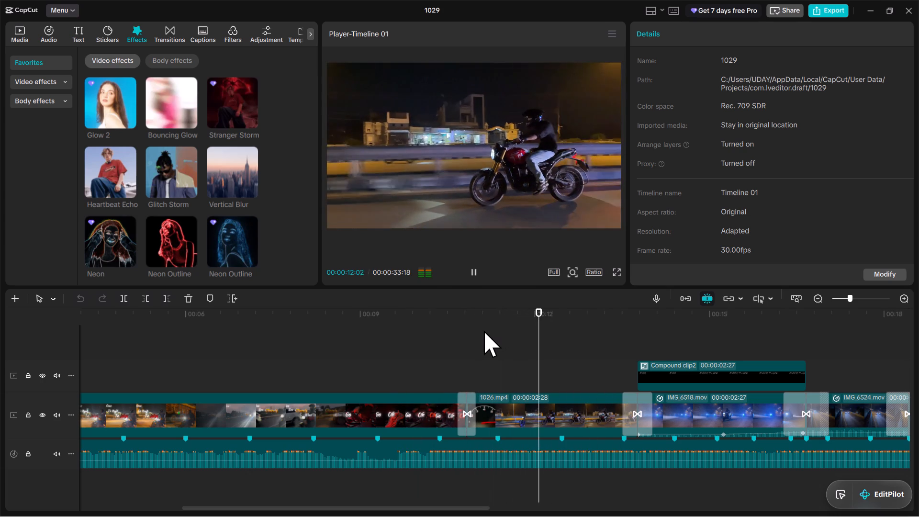
{"action": "key", "text": "space"}
{"action": "left_click_drag", "start_coordinate": [551, 337], "coordinate": [535, 342]}
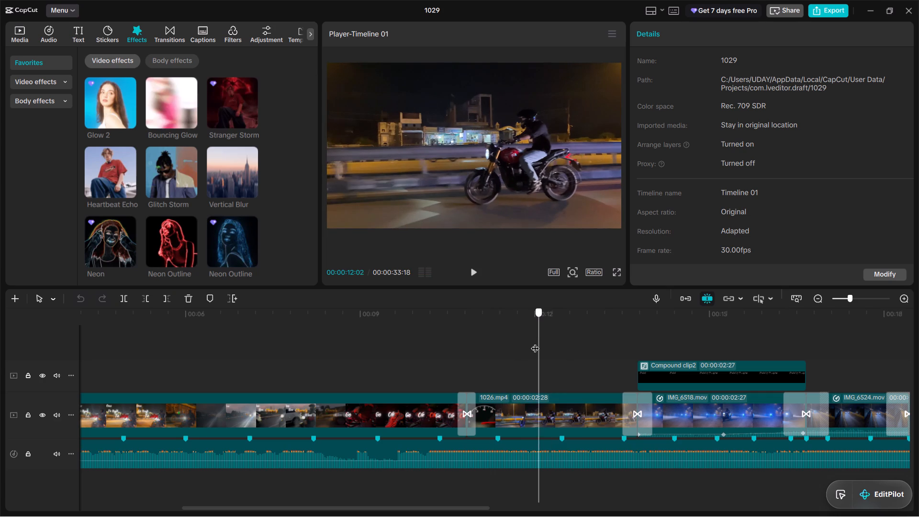
{"action": "left_click_drag", "start_coordinate": [535, 342], "coordinate": [530, 344]}
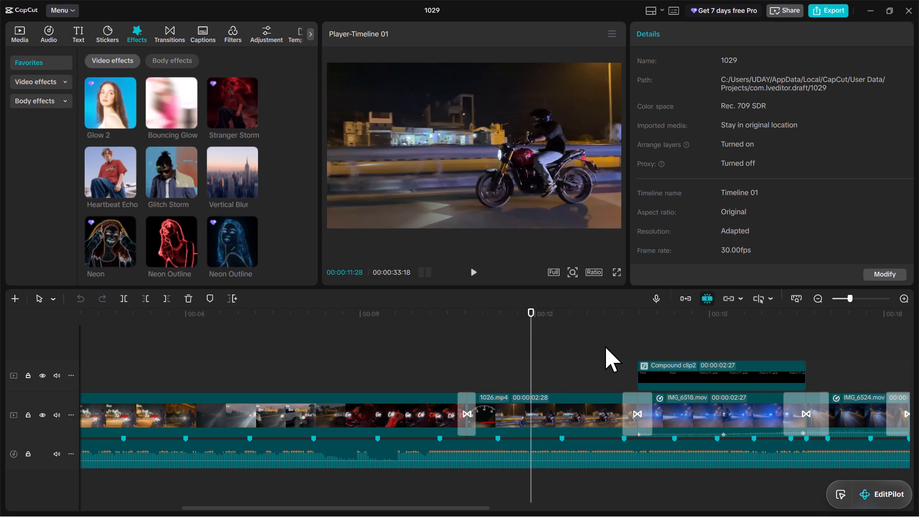
{"action": "key", "text": "space"}
{"action": "key", "text": "space"}
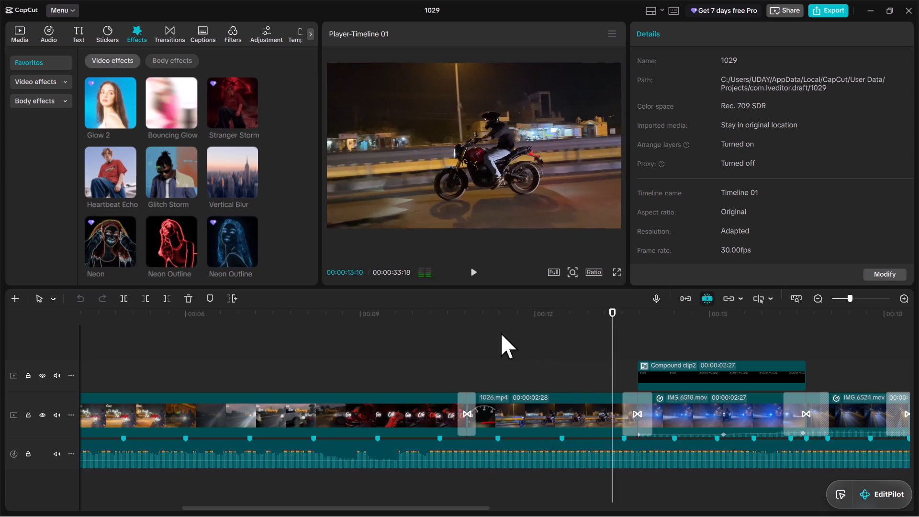
{"action": "left_click", "coordinate": [431, 318]}
{"action": "key", "text": "space"}
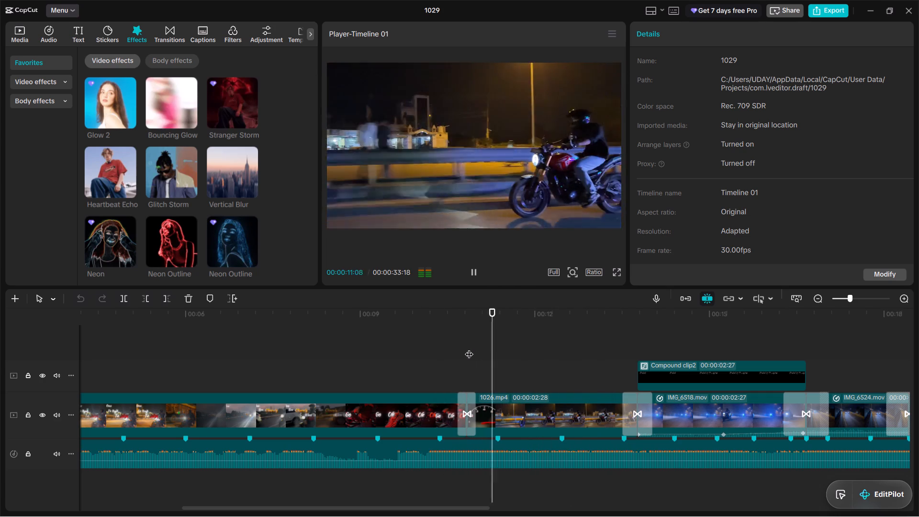
{"action": "key", "text": "space"}
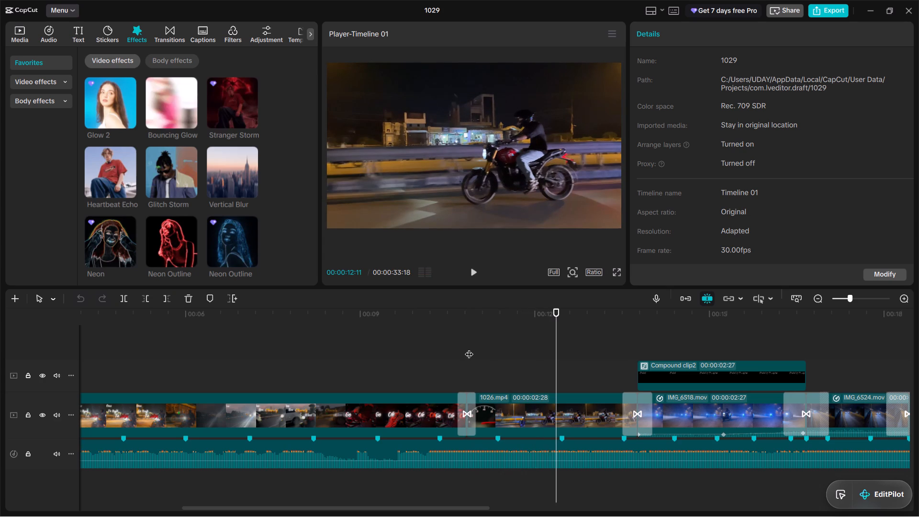
{"action": "key", "text": "space"}
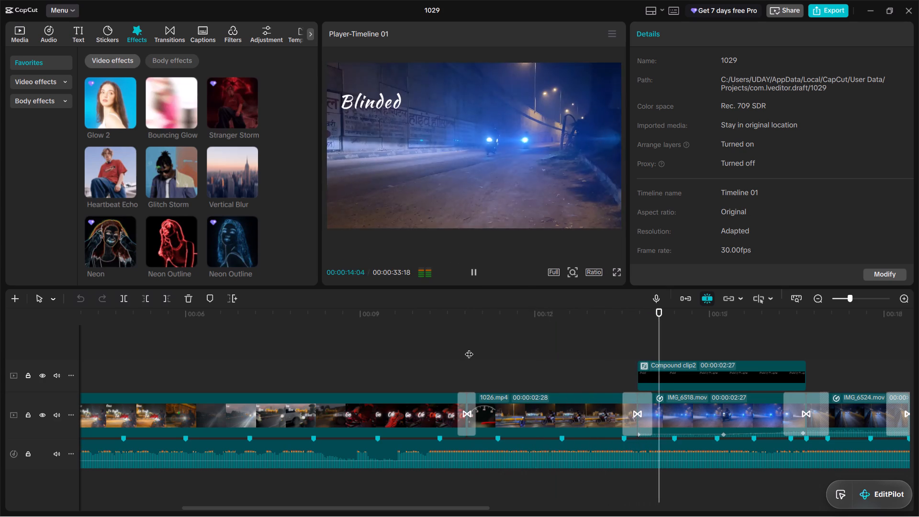
{"action": "left_click_drag", "start_coordinate": [449, 241], "coordinate": [504, 279]}
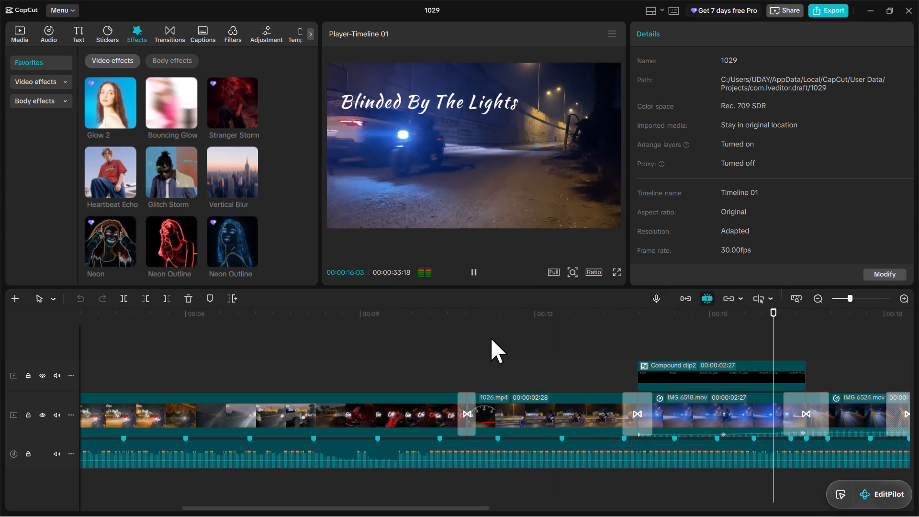
{"action": "left_click", "coordinate": [490, 339]}
{"action": "left_click", "coordinate": [493, 339]}
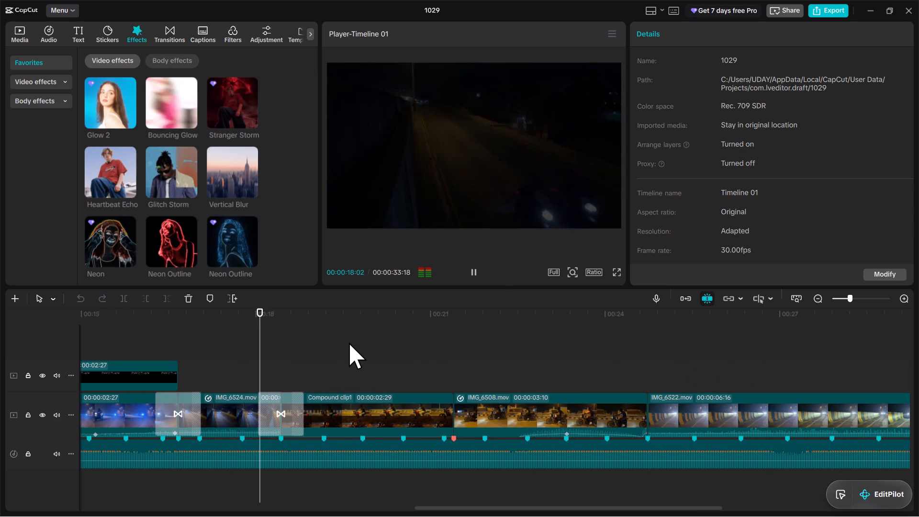
{"action": "key", "text": "space"}
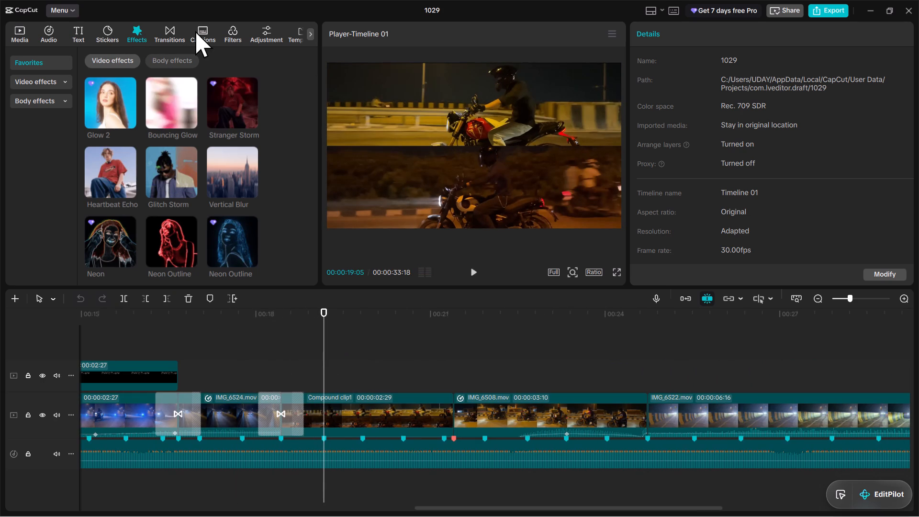
Delete the Slight Jitter transition between IMG_6524.mov and Compound clip1.
{"action": "left_click", "coordinate": [178, 36]}
{"action": "left_click", "coordinate": [289, 417]}
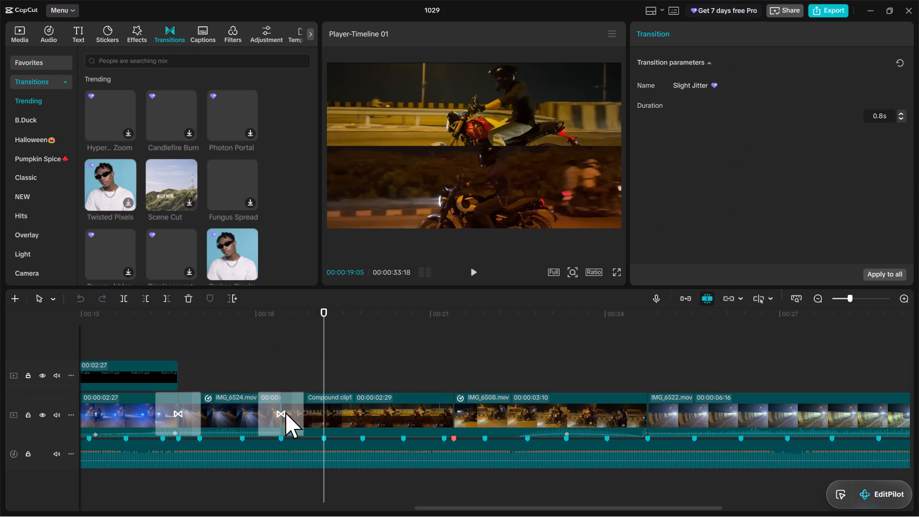
{"action": "key", "text": "BackSpace"}
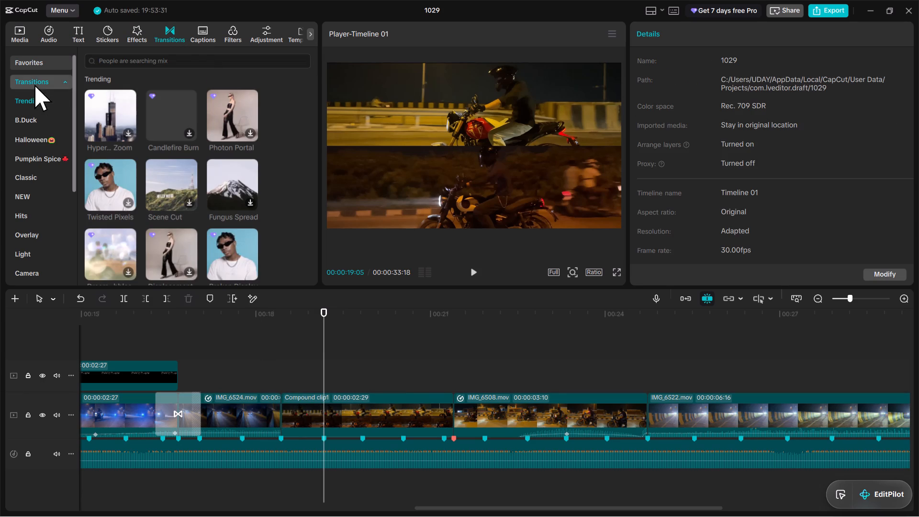
Search transitions for "black fade", add Black Fade between IMG_6524.mov and Compound clip1 with a duration of about 0.5 s, and preview it.
{"action": "left_click", "coordinate": [151, 62]}
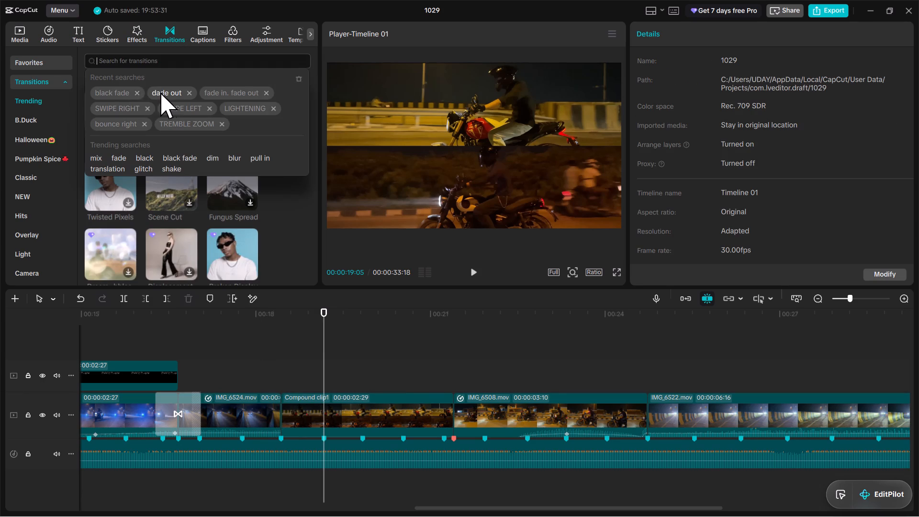
{"action": "left_click", "coordinate": [112, 91]}
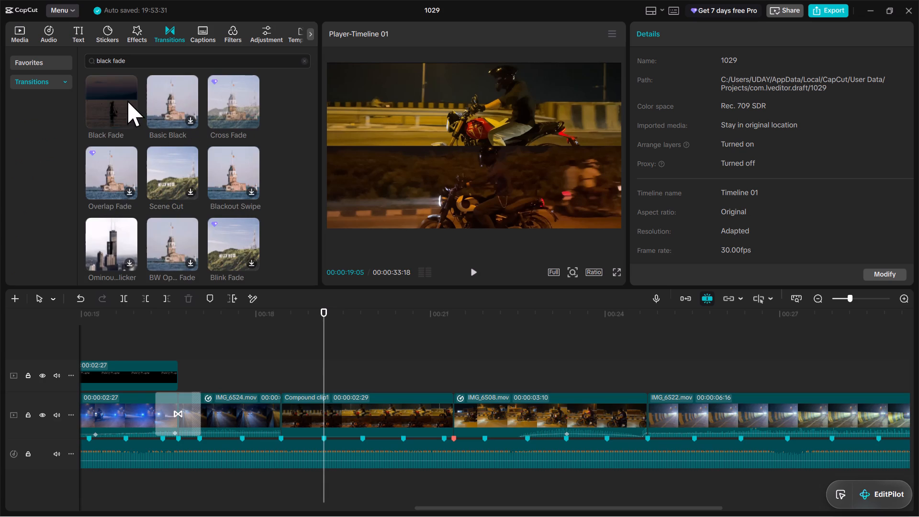
{"action": "left_click_drag", "start_coordinate": [114, 96], "coordinate": [267, 405]}
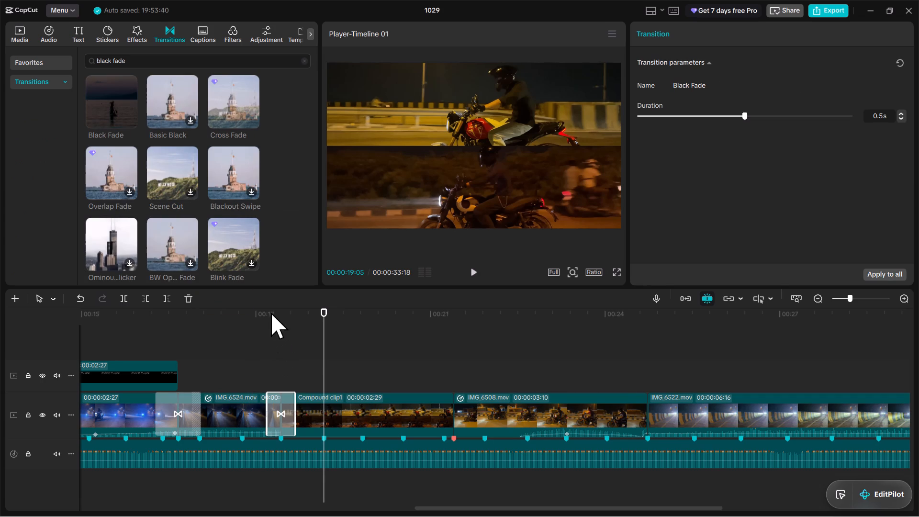
{"action": "left_click", "coordinate": [271, 313]}
{"action": "left_click_drag", "start_coordinate": [741, 119], "coordinate": [755, 120]}
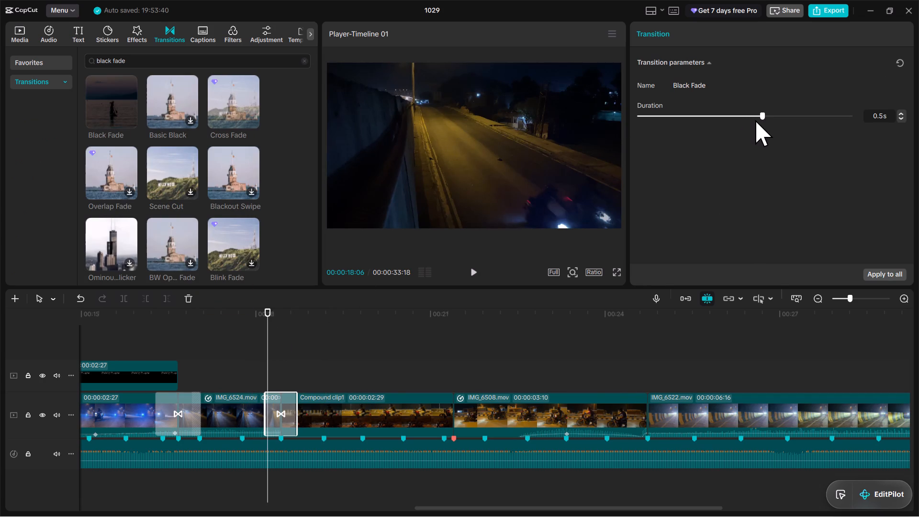
{"action": "key", "text": "space"}
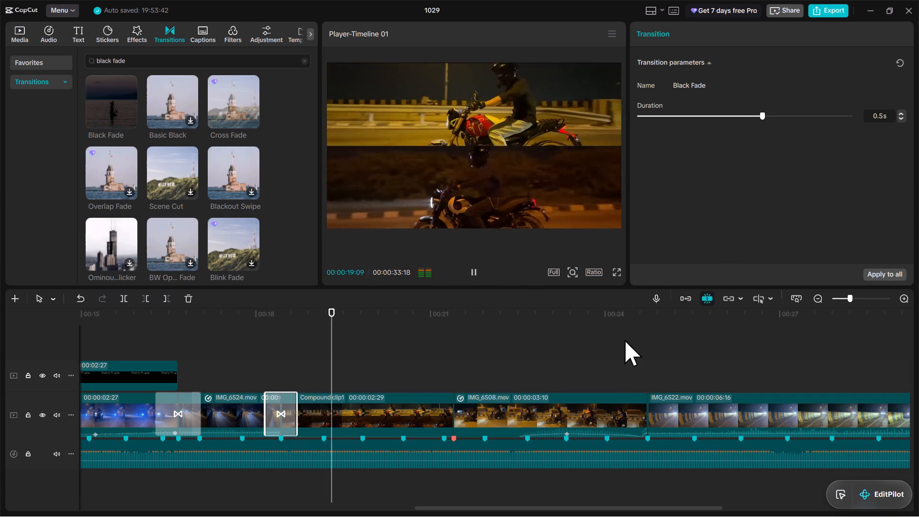
{"action": "key", "text": "space"}
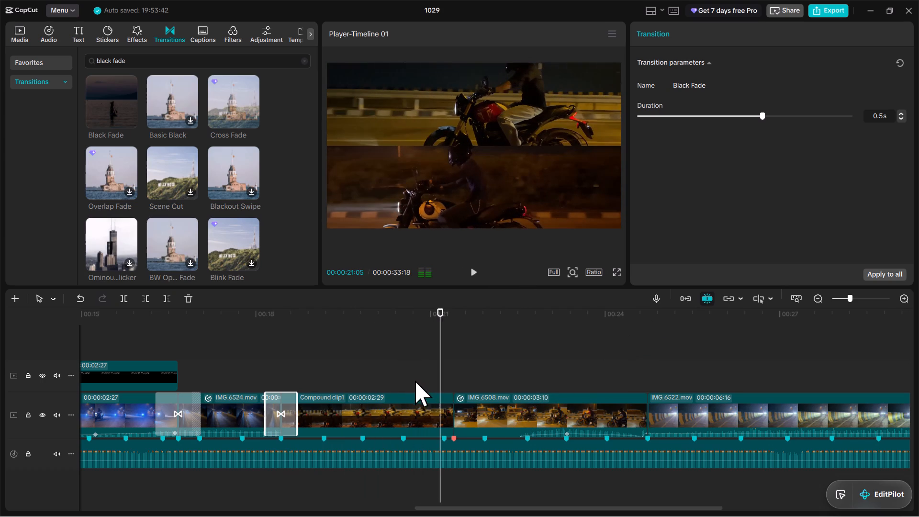
Open Compound clip2, the "Blinded By The Lights" text above IMG_6518.mov, to access its separate text layers.
{"action": "left_click_drag", "start_coordinate": [323, 370], "coordinate": [342, 368]}
{"action": "left_click", "coordinate": [258, 339]}
{"action": "left_click_drag", "start_coordinate": [258, 339], "coordinate": [268, 341]}
{"action": "left_click", "coordinate": [316, 348]}
{"action": "left_click", "coordinate": [313, 368]}
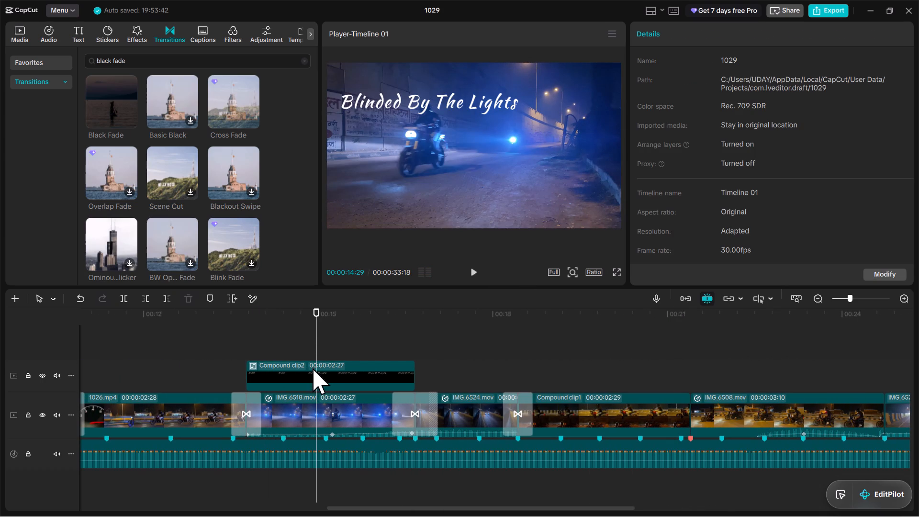
{"action": "double_click", "coordinate": [311, 372]}
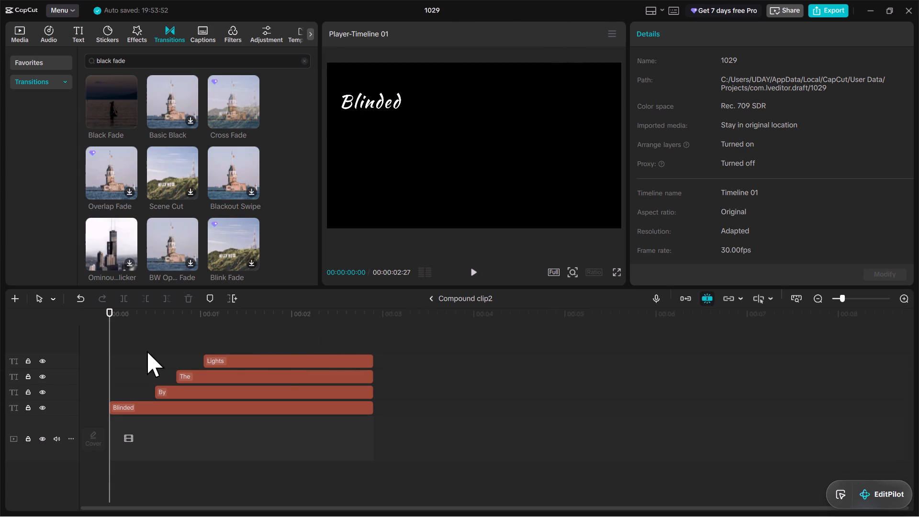
Add the favorite video effect Player 3 above the four text layers, align it to the timeline start, and trim its end slightly.
{"action": "left_click", "coordinate": [52, 61]}
{"action": "left_click", "coordinate": [133, 32]}
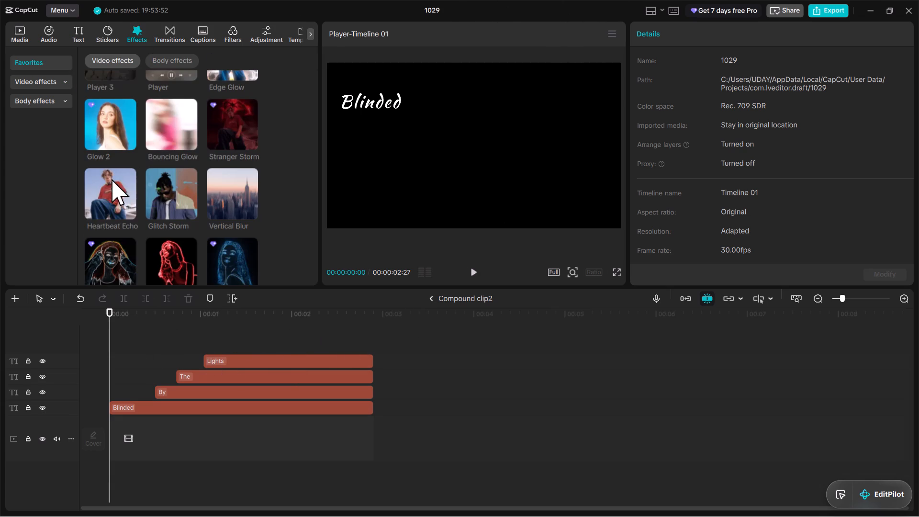
{"action": "scroll", "coordinate": [177, 182], "scroll_direction": "down", "scroll_amount": 5}
{"action": "scroll", "coordinate": [161, 176], "scroll_direction": "up", "scroll_amount": 3}
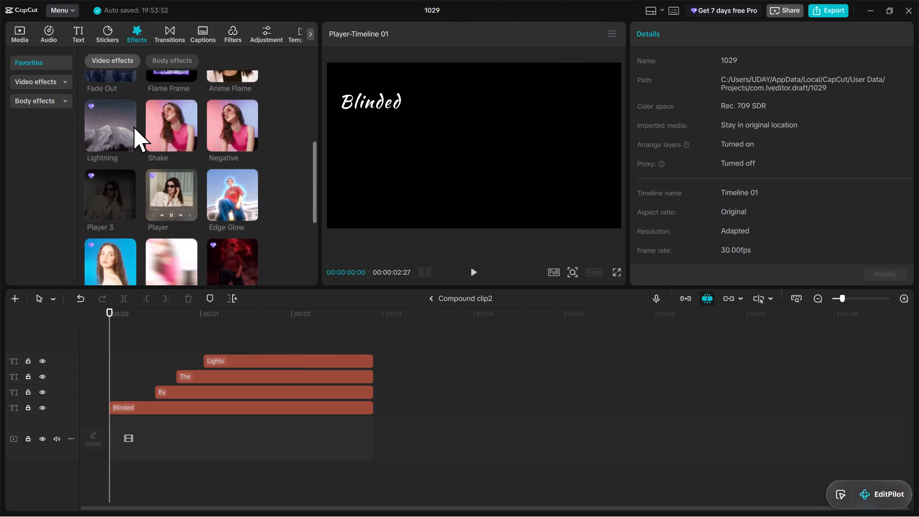
{"action": "left_click_drag", "start_coordinate": [105, 190], "coordinate": [144, 342]}
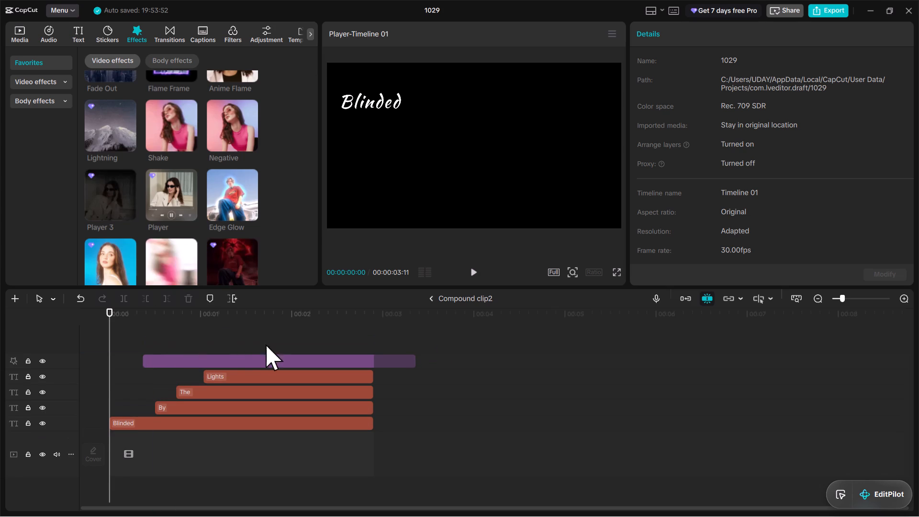
{"action": "left_click_drag", "start_coordinate": [235, 353], "coordinate": [184, 350]}
{"action": "left_click_drag", "start_coordinate": [187, 357], "coordinate": [133, 353]}
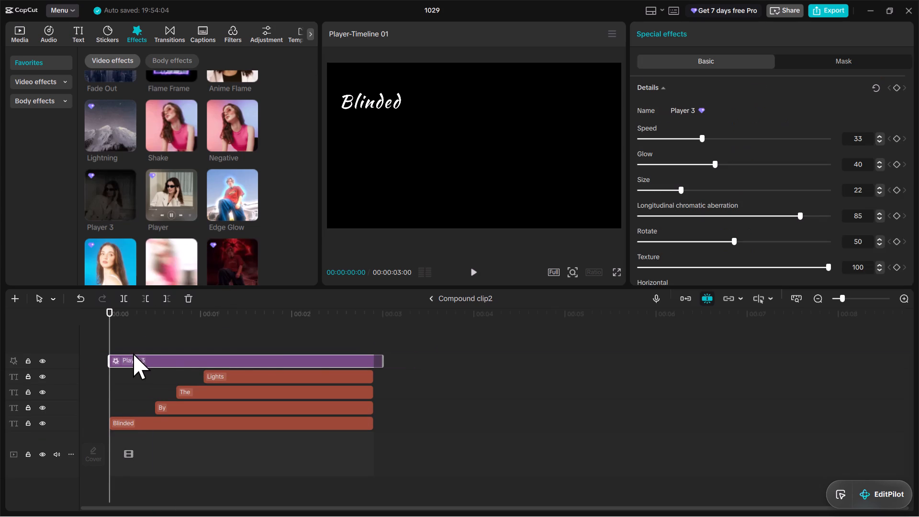
{"action": "left_click", "coordinate": [380, 358]}
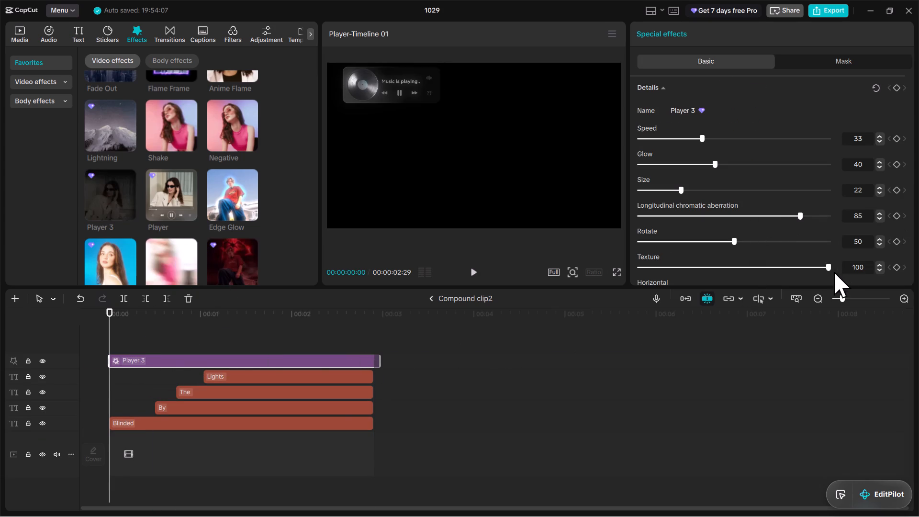
Set the Player 3 effect's Texture to 0 and preview the animated lyric text.
{"action": "left_click_drag", "start_coordinate": [822, 264], "coordinate": [401, 332]}
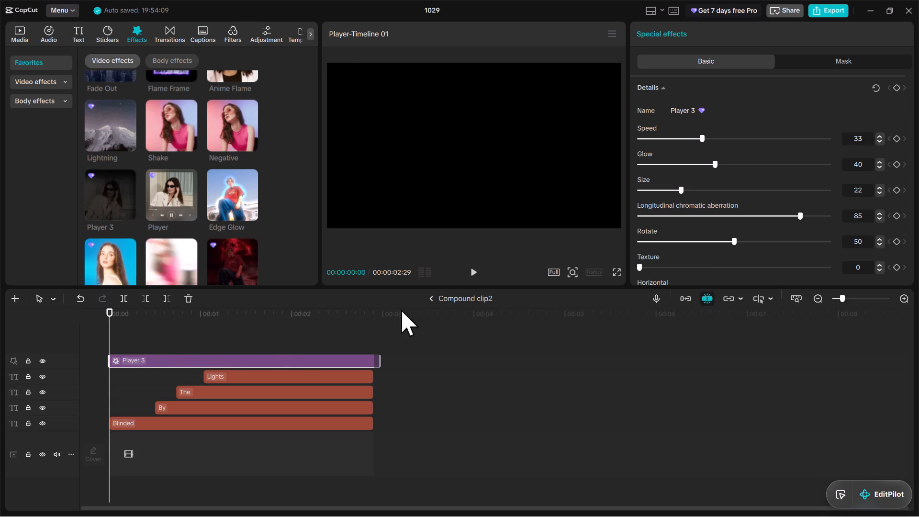
{"action": "key", "text": "space"}
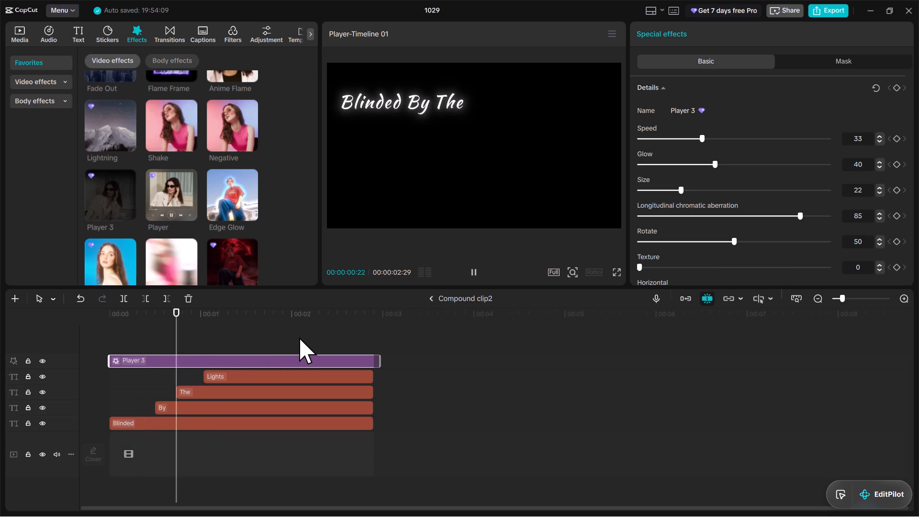
{"action": "key", "text": "space"}
{"action": "key", "text": "space"}
{"action": "key", "text": "space"}
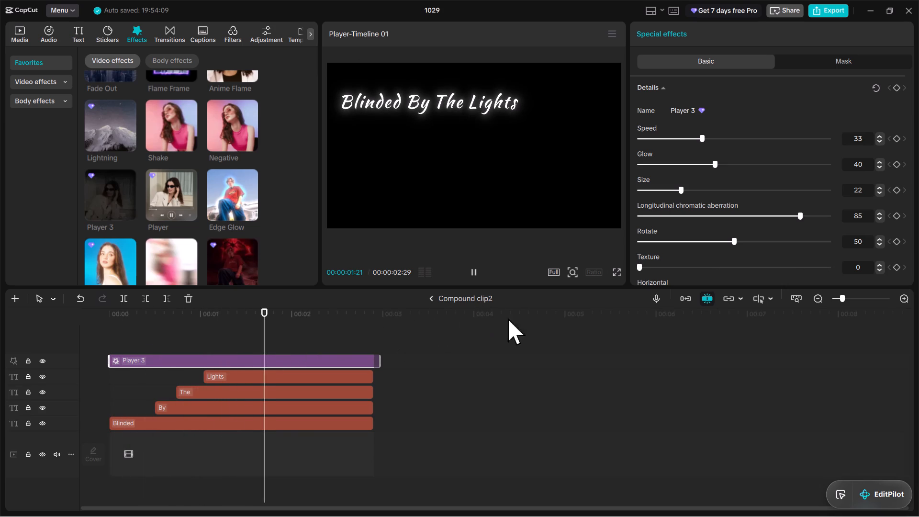
Set the Player 3 effect's Rotate to 78 to tilt the lyric text in perspective.
{"action": "left_click_drag", "start_coordinate": [732, 236], "coordinate": [749, 241]}
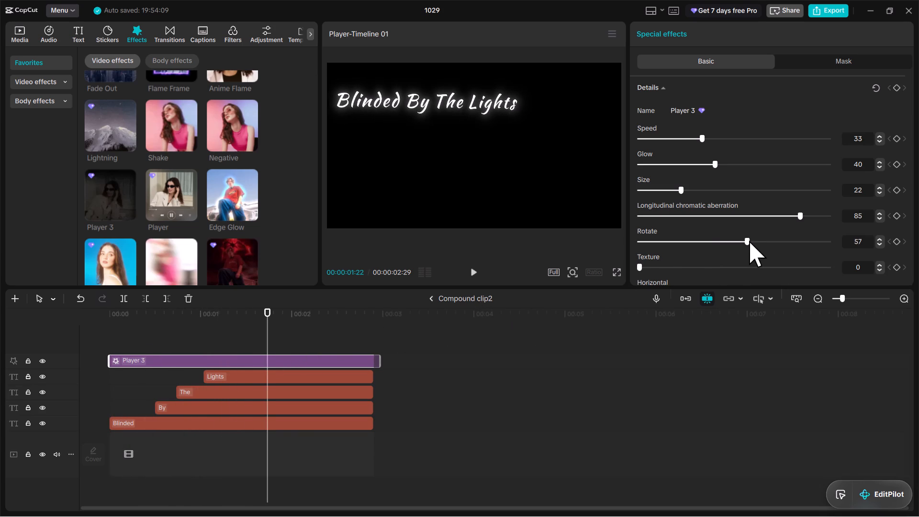
{"action": "left_click_drag", "start_coordinate": [749, 241], "coordinate": [756, 241]}
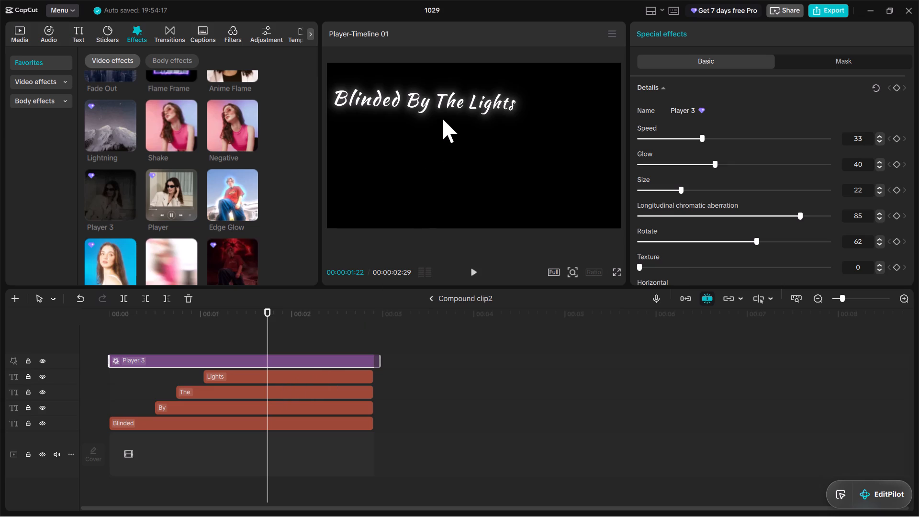
{"action": "left_click", "coordinate": [442, 117]}
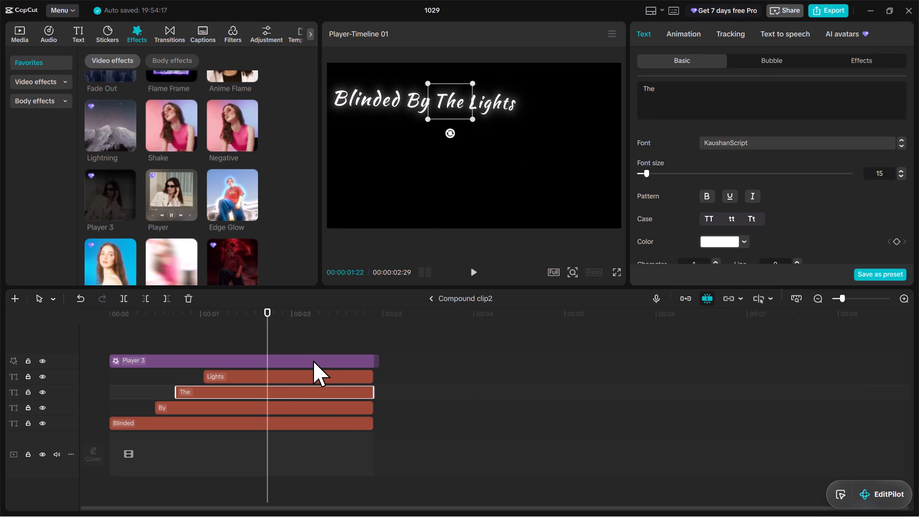
{"action": "left_click", "coordinate": [313, 360]}
{"action": "left_click_drag", "start_coordinate": [752, 243], "coordinate": [771, 243]}
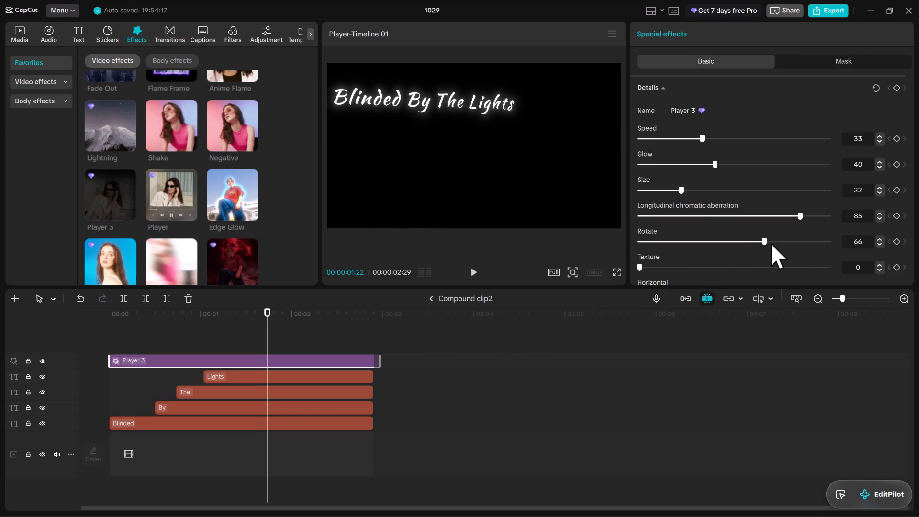
{"action": "left_click_drag", "start_coordinate": [771, 243], "coordinate": [796, 243]}
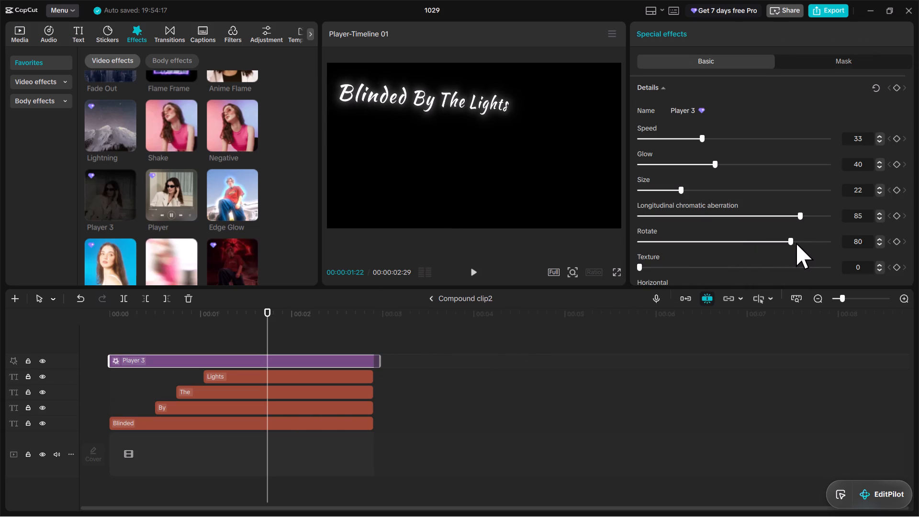
{"action": "left_click_drag", "start_coordinate": [796, 243], "coordinate": [787, 246]}
Set the Player 3 effect's Longitudinal chromatic aberration to 84.
{"action": "left_click", "coordinate": [796, 217]}
{"action": "scroll", "coordinate": [752, 263], "scroll_direction": "down", "scroll_amount": 1}
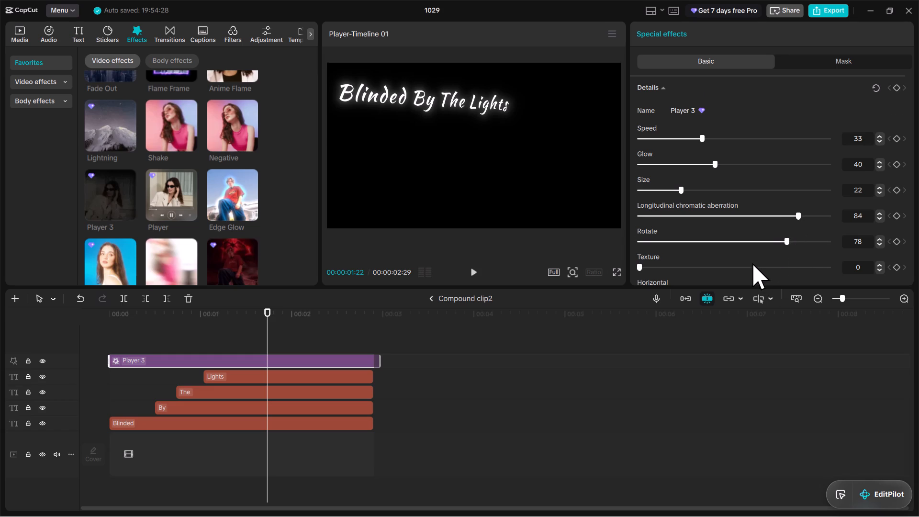
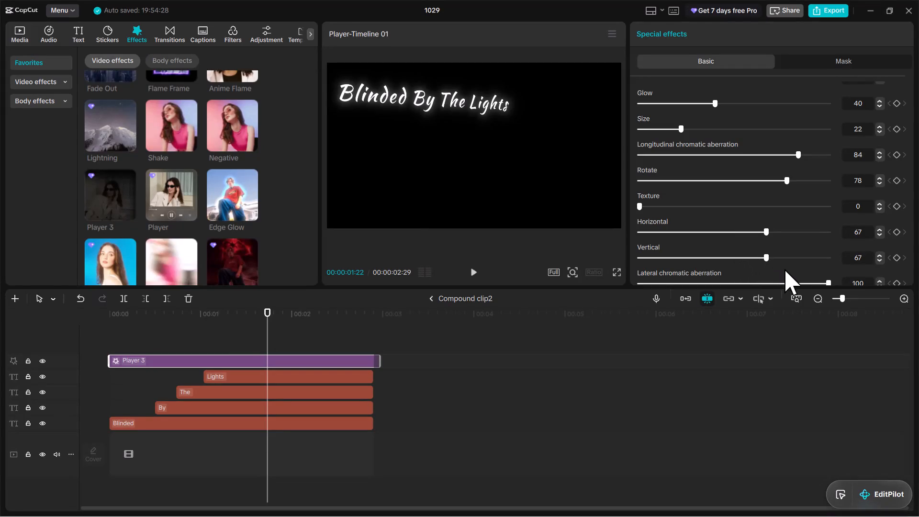
Set the Player 3 effect's Size to 23 and its Glow to 0.
{"action": "scroll", "coordinate": [785, 269], "scroll_direction": "down", "scroll_amount": 1}
{"action": "scroll", "coordinate": [848, 252], "scroll_direction": "down", "scroll_amount": 3}
{"action": "scroll", "coordinate": [767, 211], "scroll_direction": "down", "scroll_amount": 4}
{"action": "left_click_drag", "start_coordinate": [684, 128], "coordinate": [685, 135]}
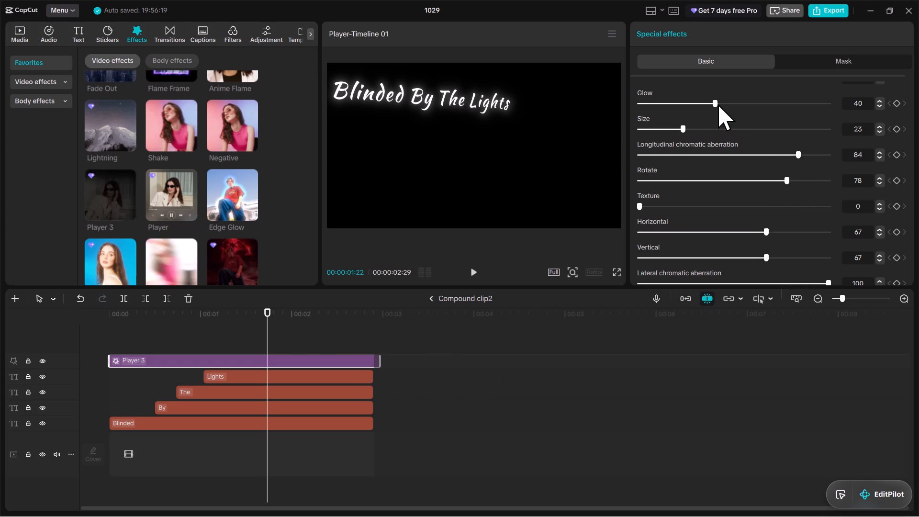
{"action": "left_click_drag", "start_coordinate": [718, 104], "coordinate": [546, 111]}
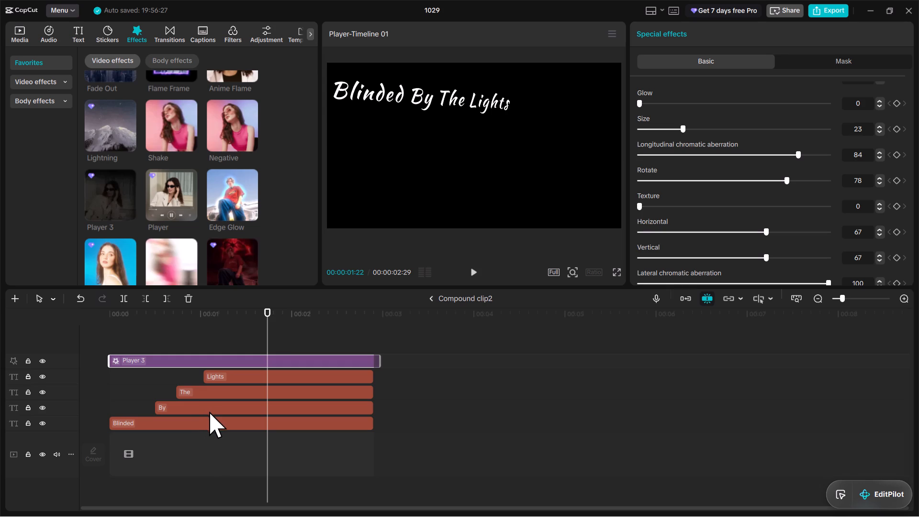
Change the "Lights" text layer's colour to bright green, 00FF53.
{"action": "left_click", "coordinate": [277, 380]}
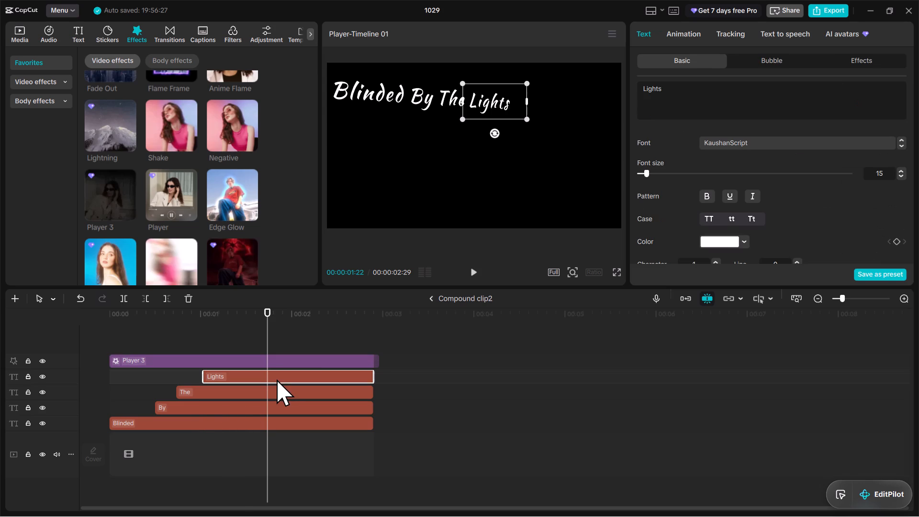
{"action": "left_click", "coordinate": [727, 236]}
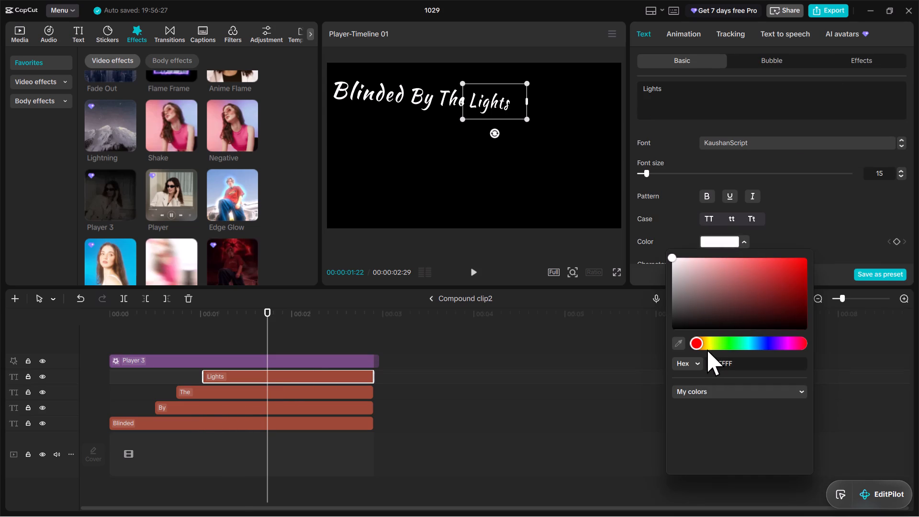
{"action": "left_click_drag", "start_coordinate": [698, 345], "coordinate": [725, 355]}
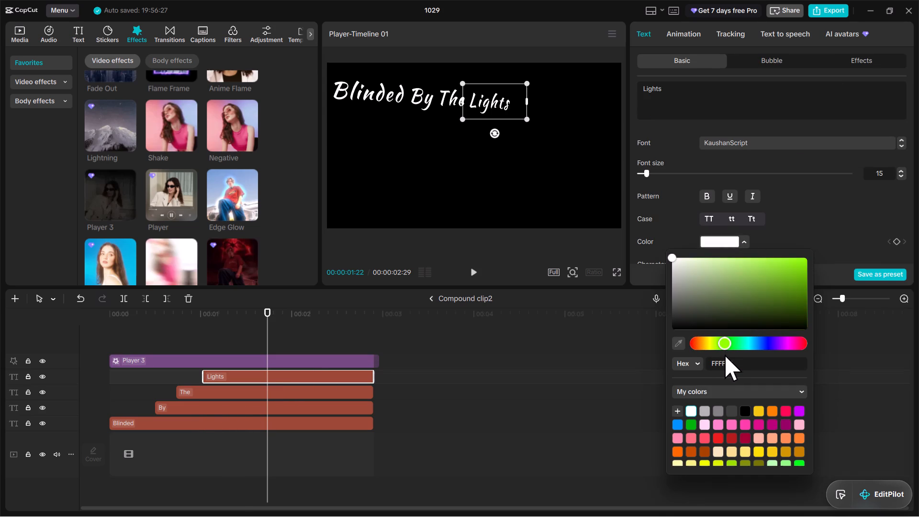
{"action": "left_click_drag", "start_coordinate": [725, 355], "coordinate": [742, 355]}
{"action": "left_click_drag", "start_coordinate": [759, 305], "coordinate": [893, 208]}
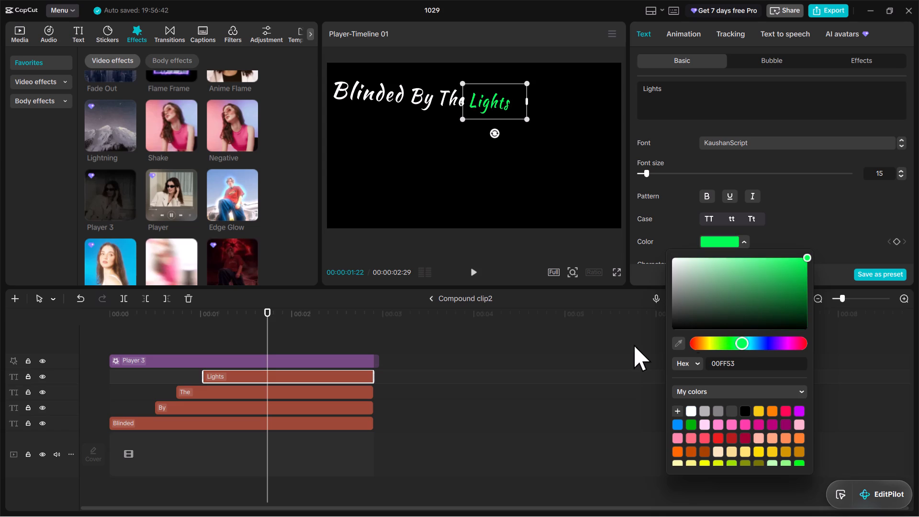
Change the "Blinded" text layer's colour to spring green, 00FF90.
{"action": "left_click", "coordinate": [218, 421]}
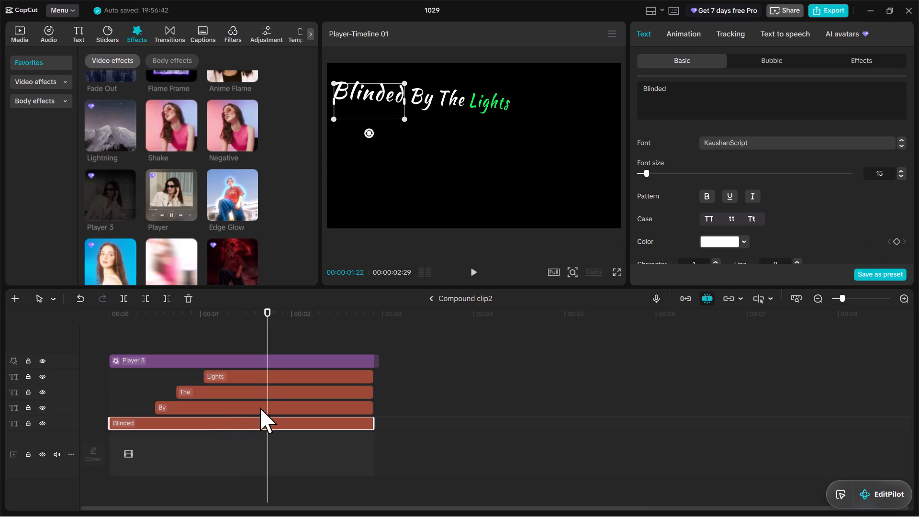
{"action": "left_click", "coordinate": [722, 110]}
{"action": "left_click", "coordinate": [717, 243]}
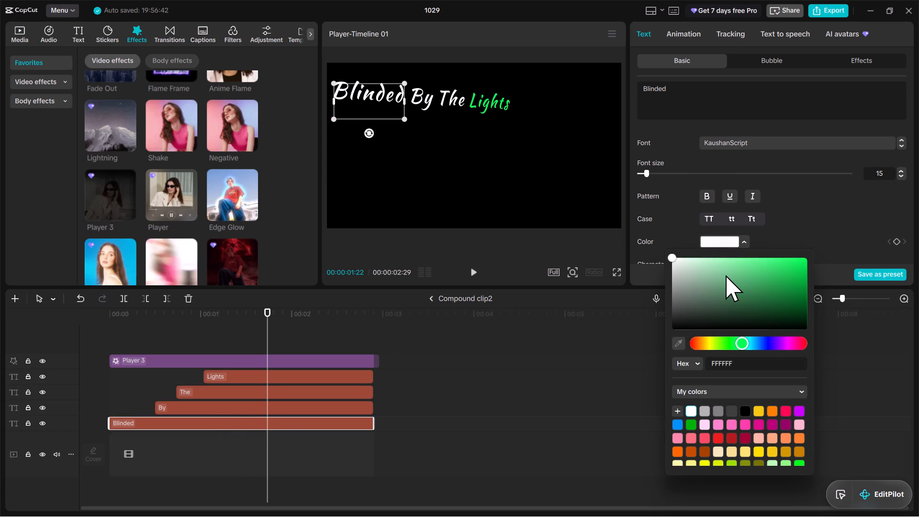
{"action": "left_click_drag", "start_coordinate": [763, 302], "coordinate": [887, 212]}
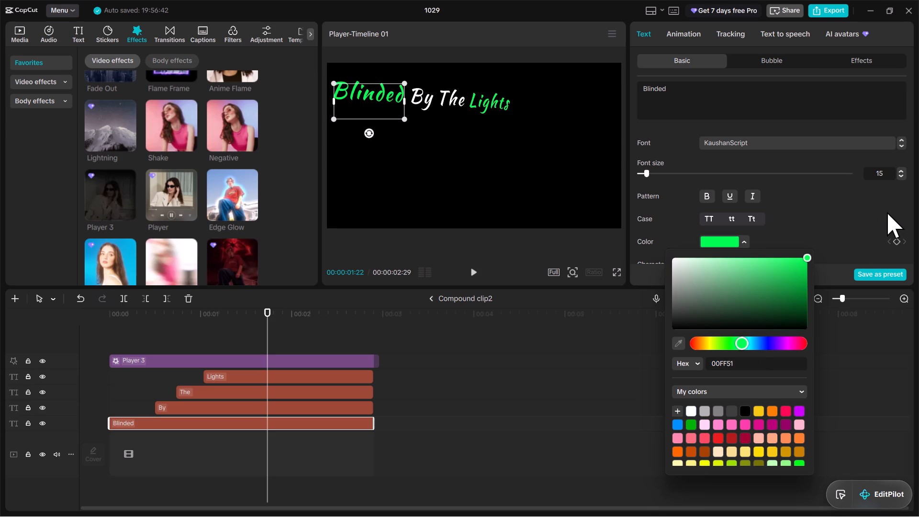
{"action": "left_click_drag", "start_coordinate": [887, 212], "coordinate": [889, 212]}
{"action": "left_click", "coordinate": [767, 336]}
{"action": "left_click", "coordinate": [746, 342]}
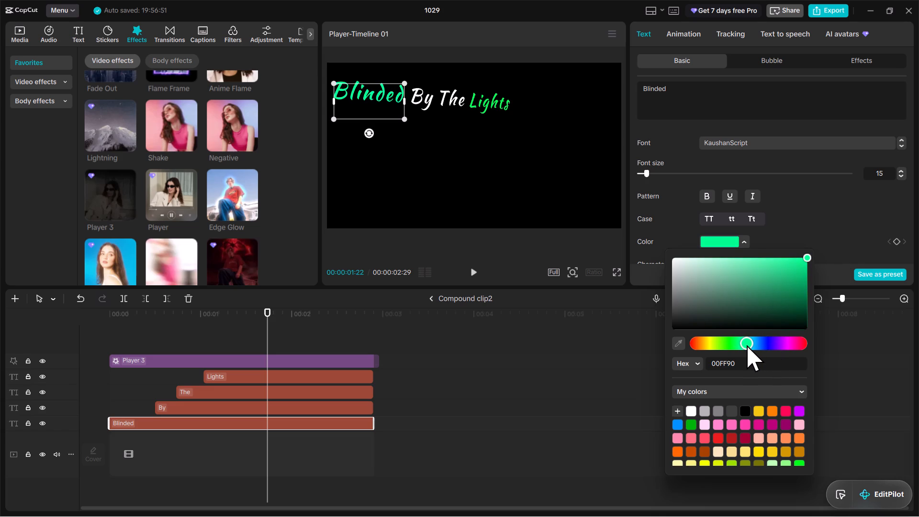
Shift the "Lights" text layer's colour through the green hues to a bright cyan.
{"action": "left_click", "coordinate": [489, 102]}
{"action": "left_click", "coordinate": [717, 243]}
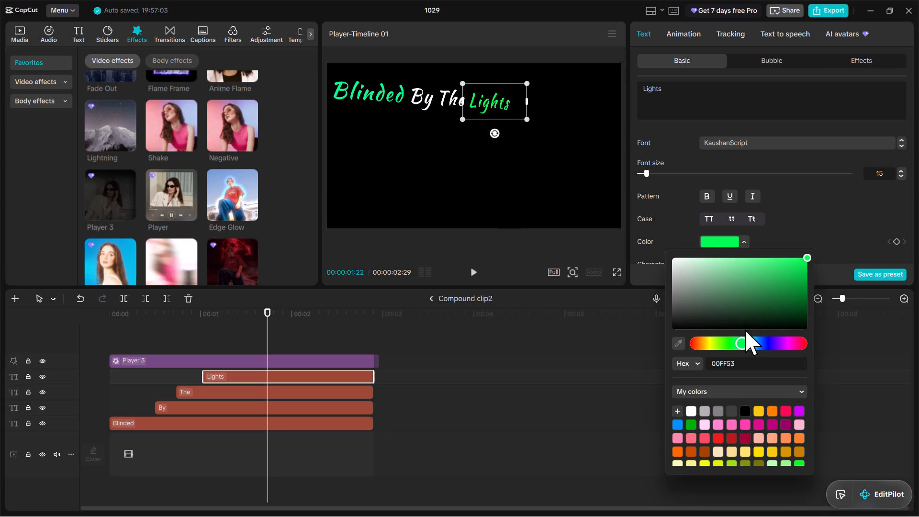
{"action": "left_click_drag", "start_coordinate": [738, 343], "coordinate": [744, 344]}
{"action": "left_click_drag", "start_coordinate": [744, 344], "coordinate": [750, 344]}
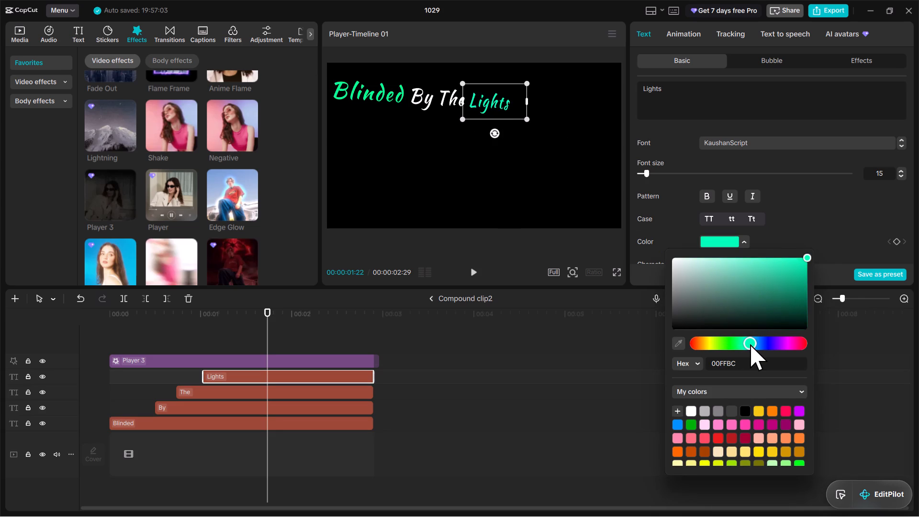
{"action": "left_click_drag", "start_coordinate": [750, 344], "coordinate": [735, 352]}
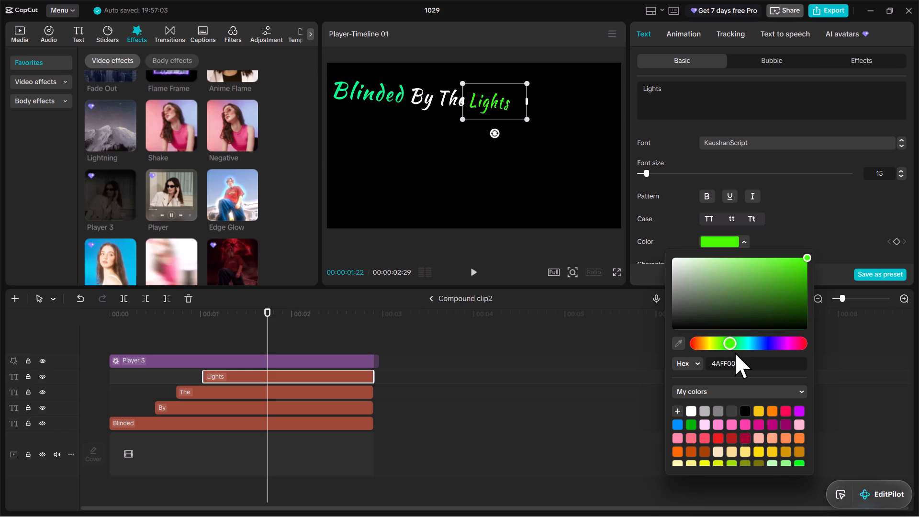
{"action": "left_click_drag", "start_coordinate": [735, 352], "coordinate": [744, 352]}
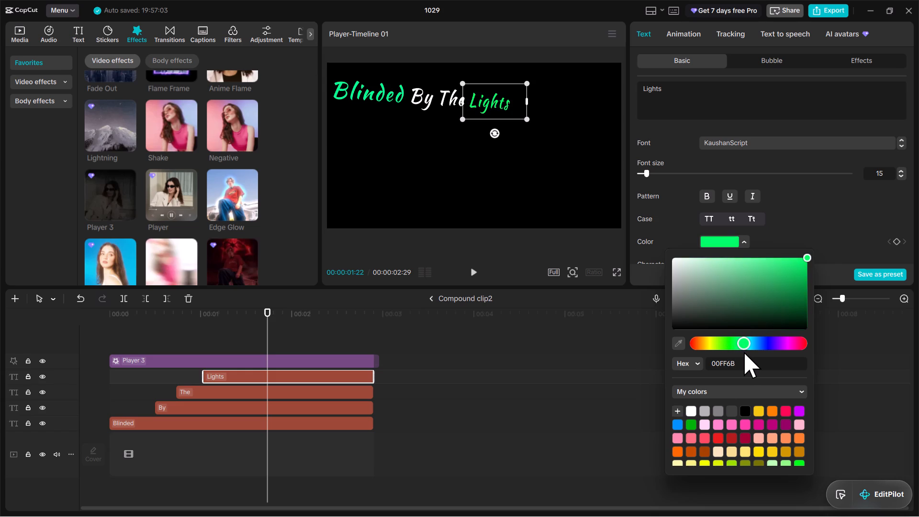
{"action": "left_click_drag", "start_coordinate": [744, 352], "coordinate": [755, 352]}
{"action": "left_click", "coordinate": [771, 117]}
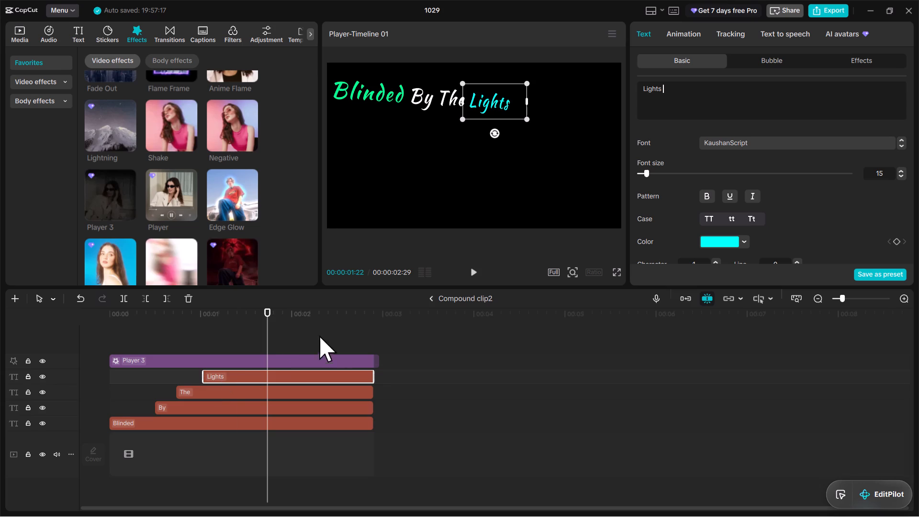
Return to the main timeline and apply the Glow 2 effect to Compound clip2 with Size 71 and Glow 56.
{"action": "left_click_drag", "start_coordinate": [434, 337], "coordinate": [438, 337]}
{"action": "left_click", "coordinate": [467, 301]}
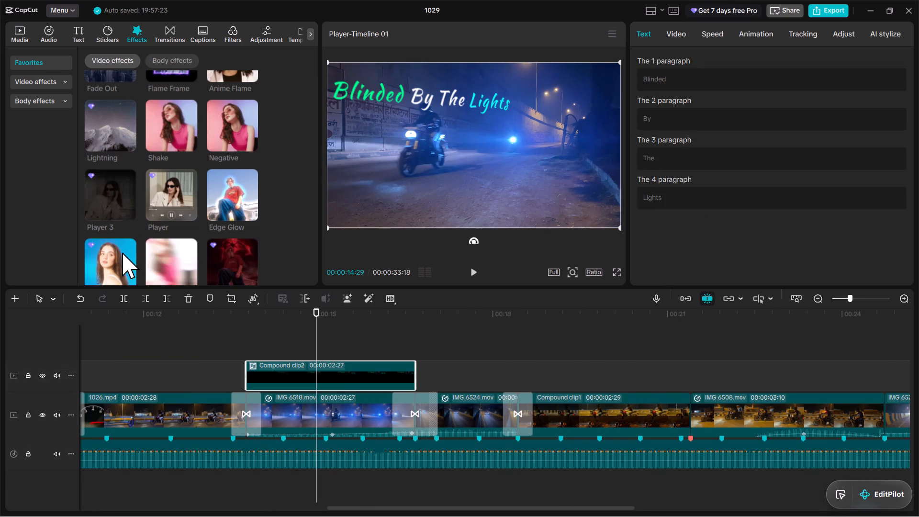
{"action": "left_click_drag", "start_coordinate": [113, 265], "coordinate": [259, 371]}
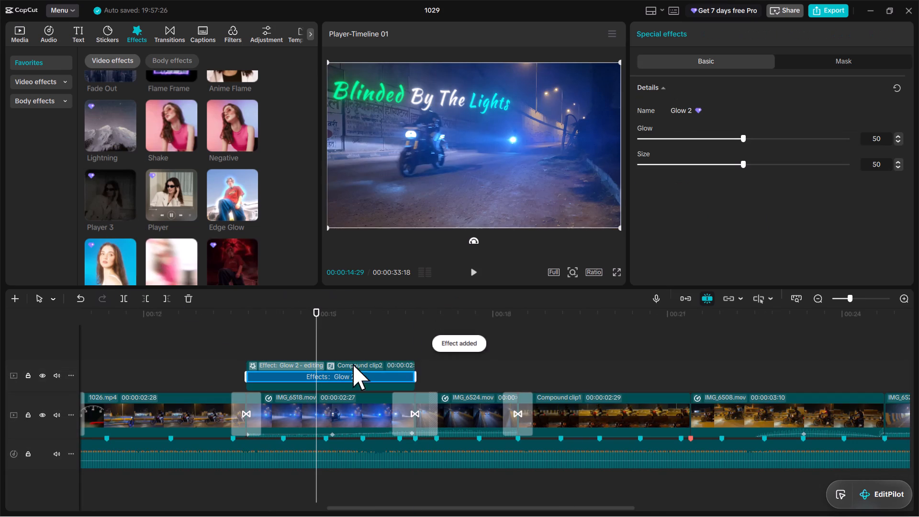
{"action": "left_click_drag", "start_coordinate": [726, 164], "coordinate": [787, 162]}
{"action": "left_click_drag", "start_coordinate": [741, 135], "coordinate": [756, 137]}
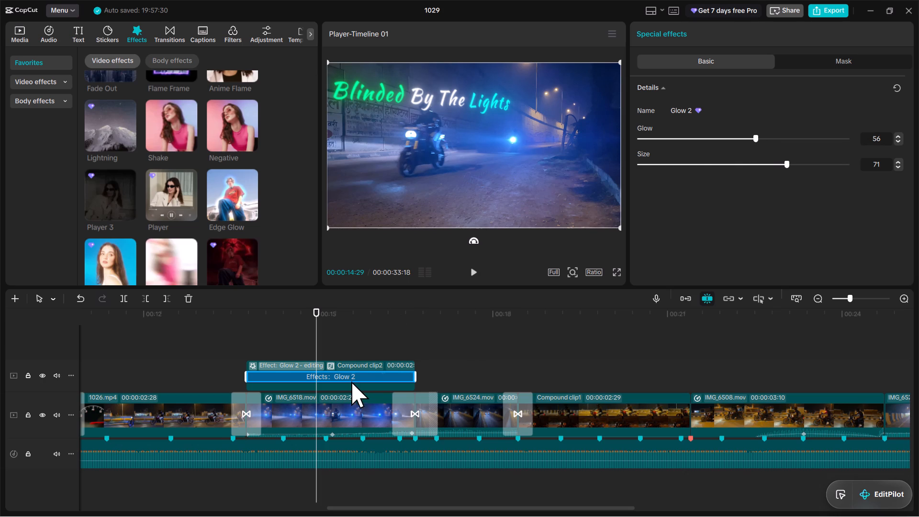
Rotate Compound clip2 to 1.50° and move it up over the footage to Position Y 59.
{"action": "left_click", "coordinate": [351, 384]}
{"action": "left_click", "coordinate": [352, 377]}
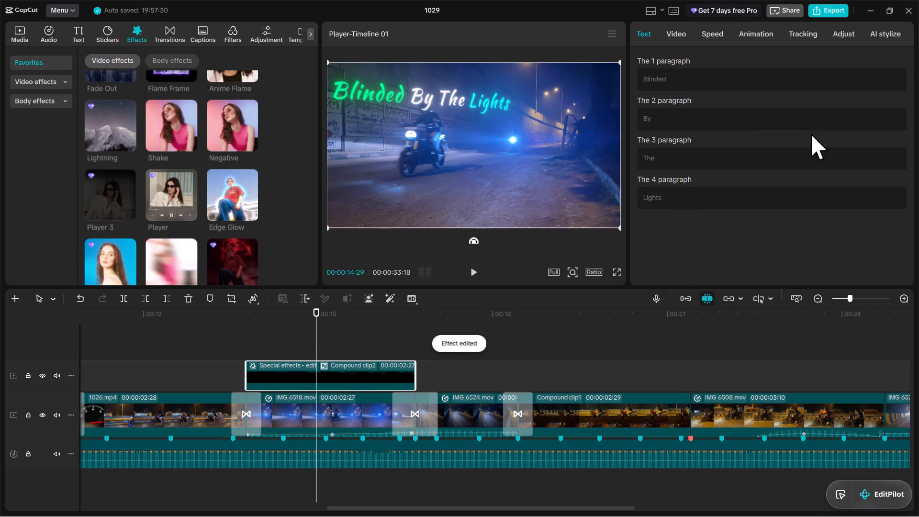
{"action": "left_click", "coordinate": [684, 30]}
{"action": "left_click", "coordinate": [757, 225]}
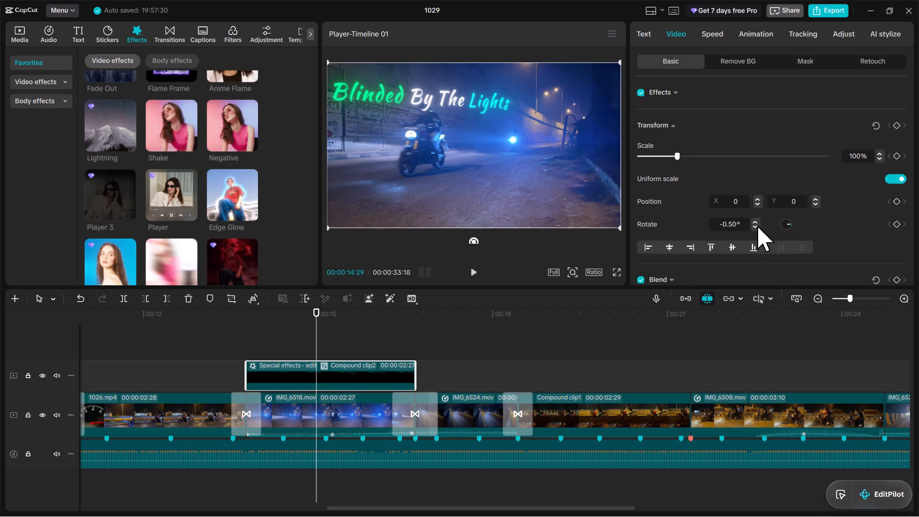
{"action": "triple_click", "coordinate": [755, 224]}
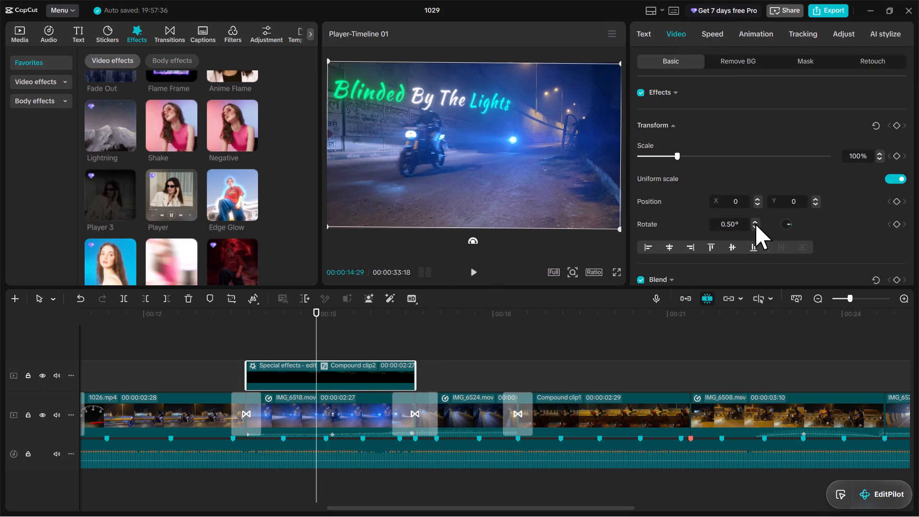
{"action": "double_click", "coordinate": [755, 224]}
{"action": "left_click", "coordinate": [757, 227]}
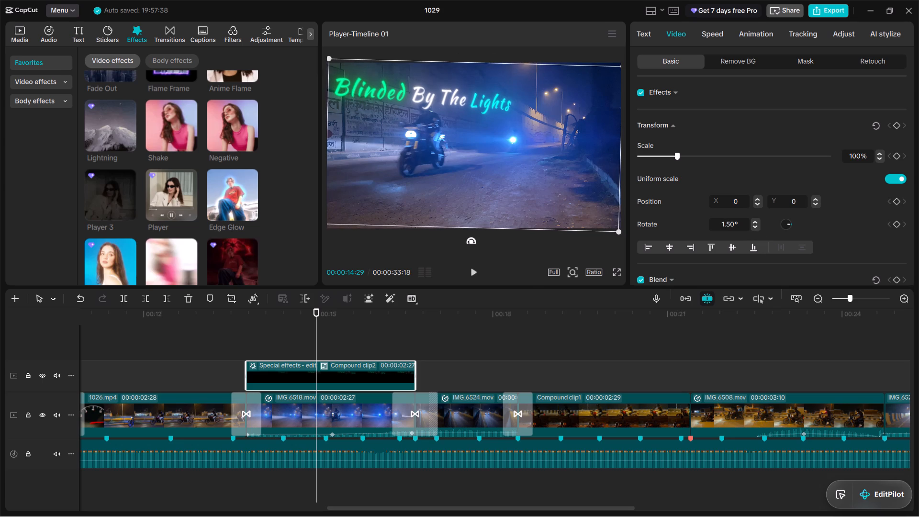
{"action": "left_click_drag", "start_coordinate": [572, 196], "coordinate": [557, 201]}
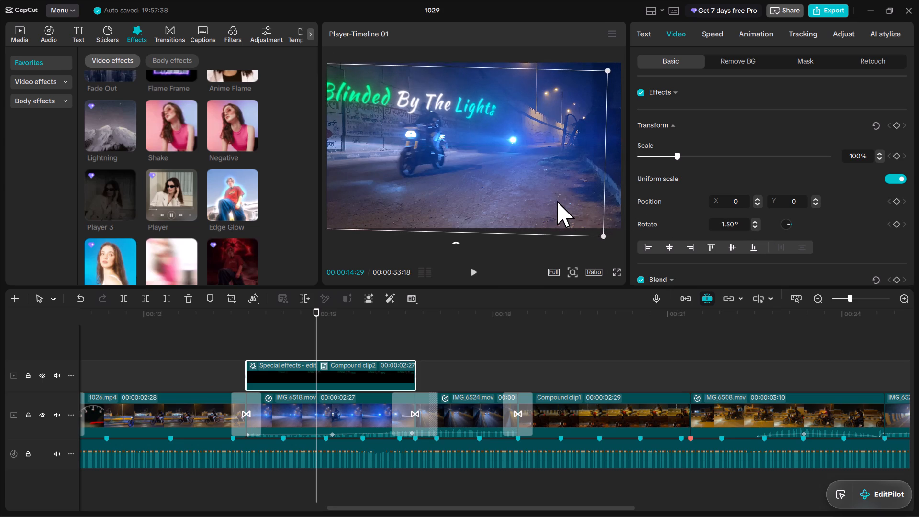
{"action": "left_click_drag", "start_coordinate": [557, 201], "coordinate": [570, 192]}
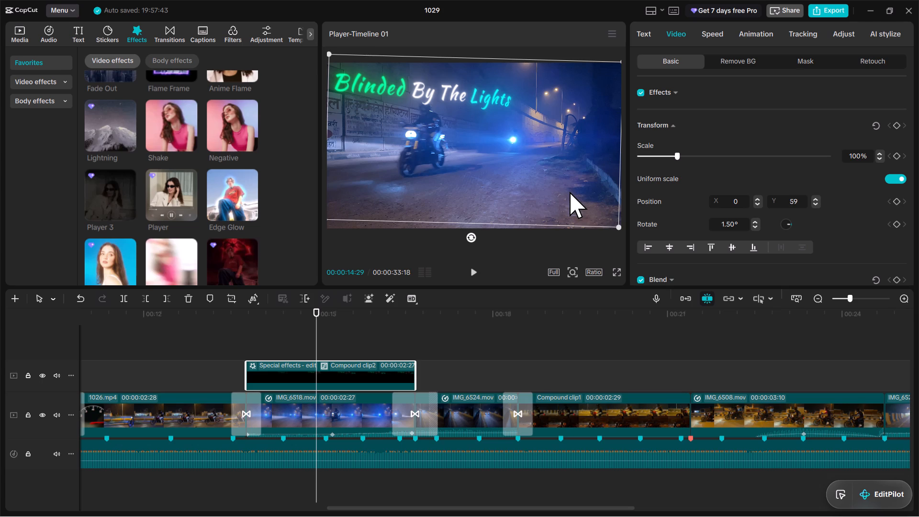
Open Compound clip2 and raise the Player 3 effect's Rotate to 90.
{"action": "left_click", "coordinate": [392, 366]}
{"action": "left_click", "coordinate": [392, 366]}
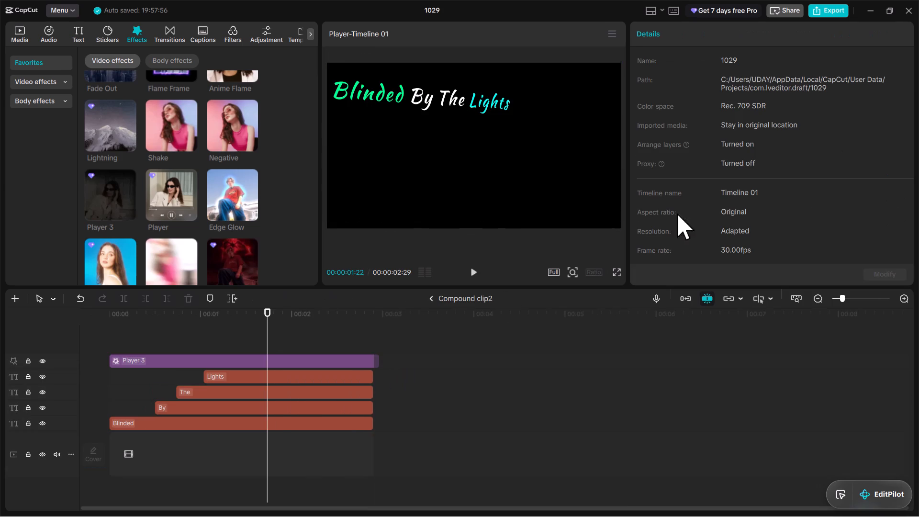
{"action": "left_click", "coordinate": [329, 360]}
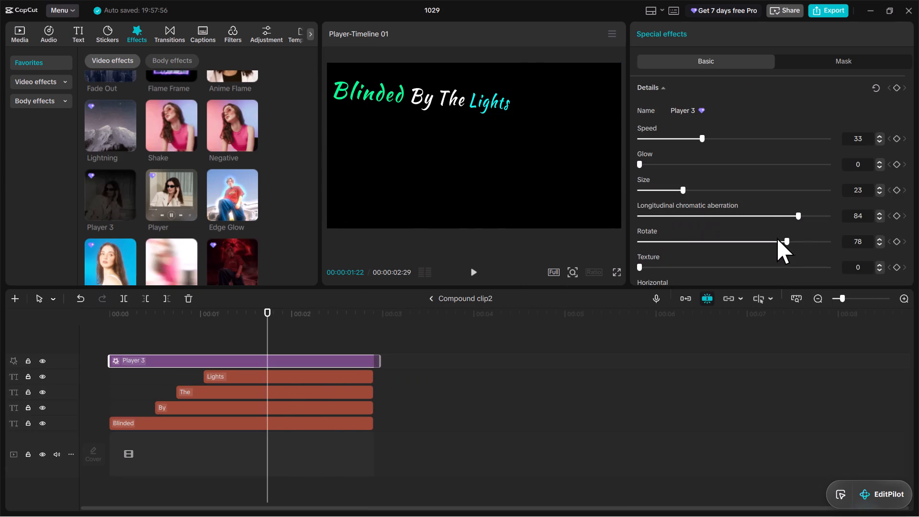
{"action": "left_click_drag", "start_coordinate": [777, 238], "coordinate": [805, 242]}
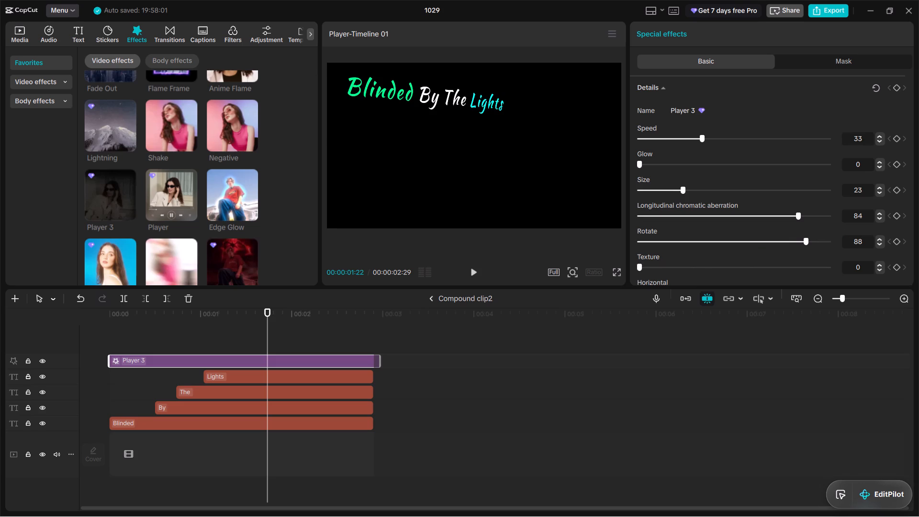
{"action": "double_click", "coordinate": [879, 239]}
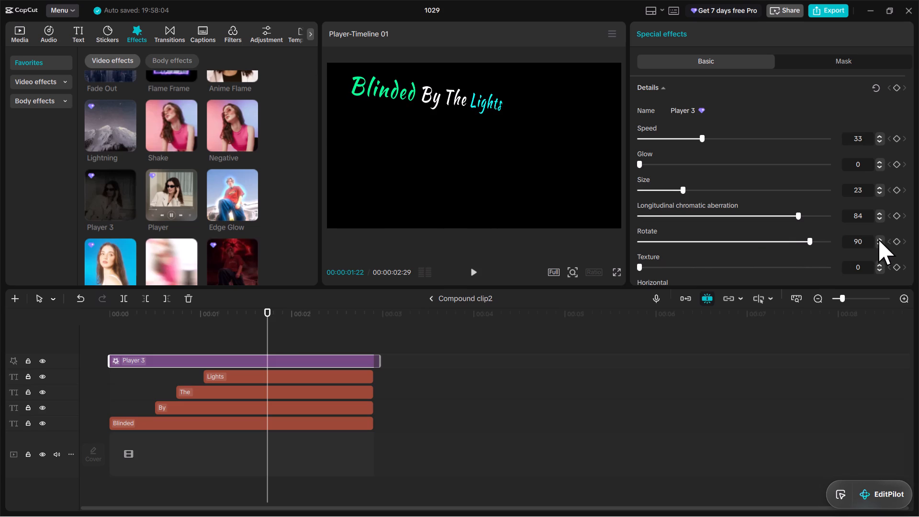
Return to the main timeline and nudge the Compound clip2 lyric overlay slightly left in the frame.
{"action": "left_click", "coordinate": [471, 292]}
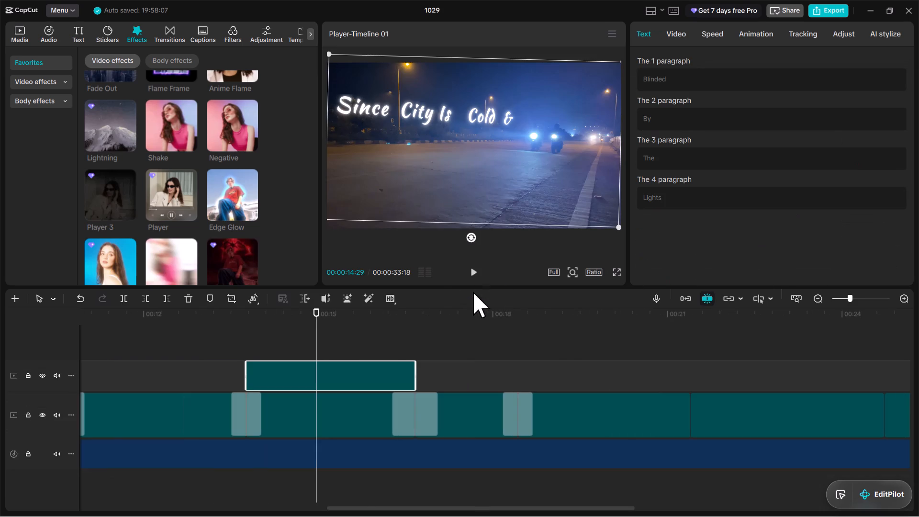
{"action": "left_click_drag", "start_coordinate": [497, 201], "coordinate": [485, 200]}
Reopen Compound clip2 and set the Player 3 effect's Rotate to 100, checking it near 00:00:02:12.
{"action": "double_click", "coordinate": [347, 363]}
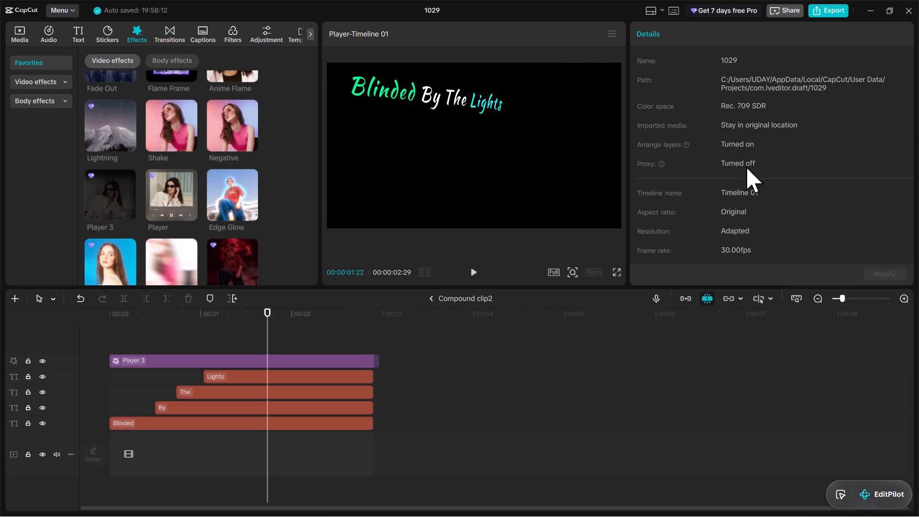
{"action": "left_click", "coordinate": [329, 354]}
{"action": "left_click", "coordinate": [365, 355]}
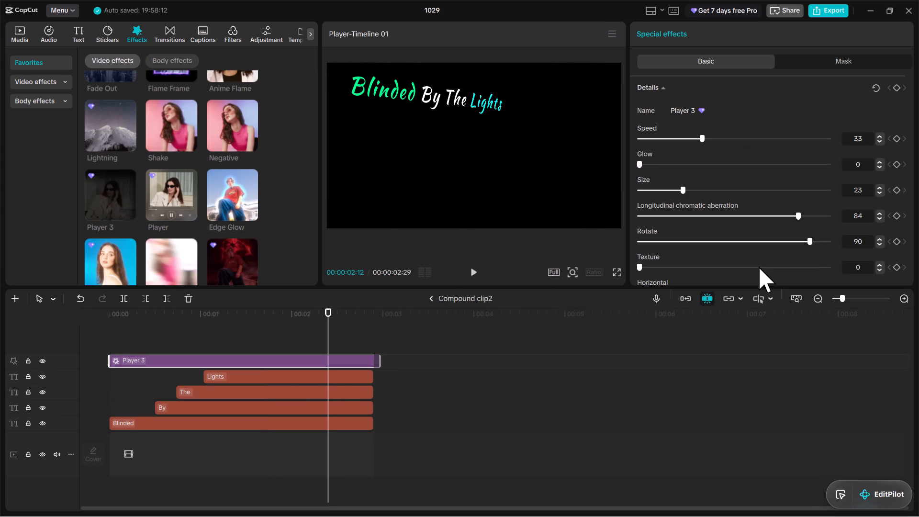
{"action": "left_click_drag", "start_coordinate": [802, 241], "coordinate": [840, 240]}
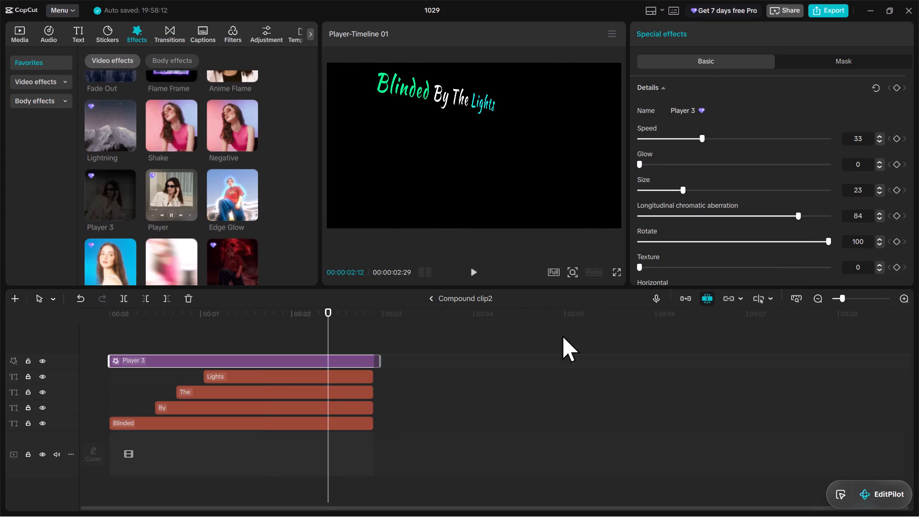
Return to the main timeline and move the Compound clip2 lyric overlay further left along the roadside wall.
{"action": "left_click", "coordinate": [476, 299]}
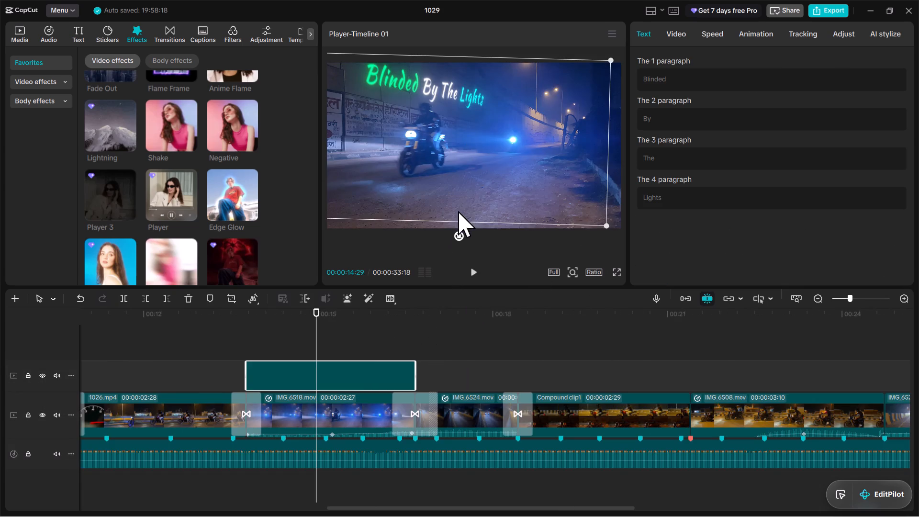
{"action": "left_click_drag", "start_coordinate": [467, 189], "coordinate": [448, 185]}
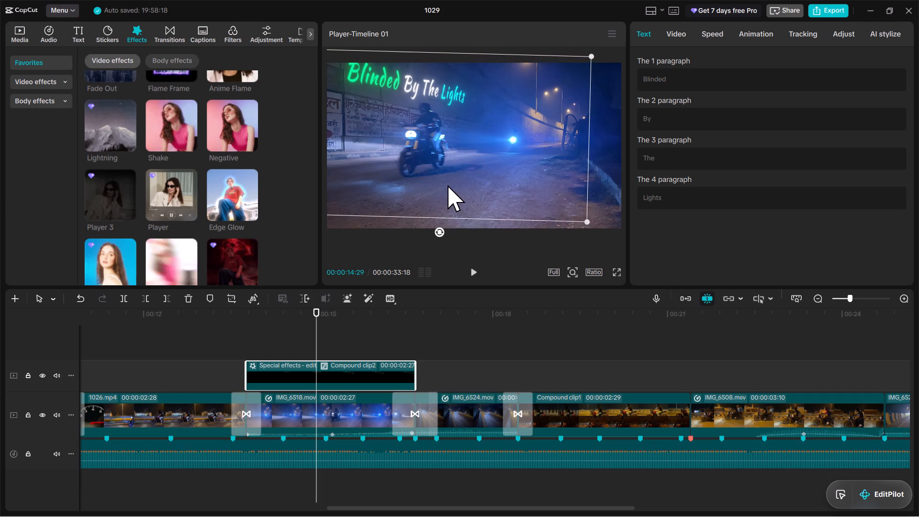
{"action": "left_click_drag", "start_coordinate": [448, 185], "coordinate": [445, 187]}
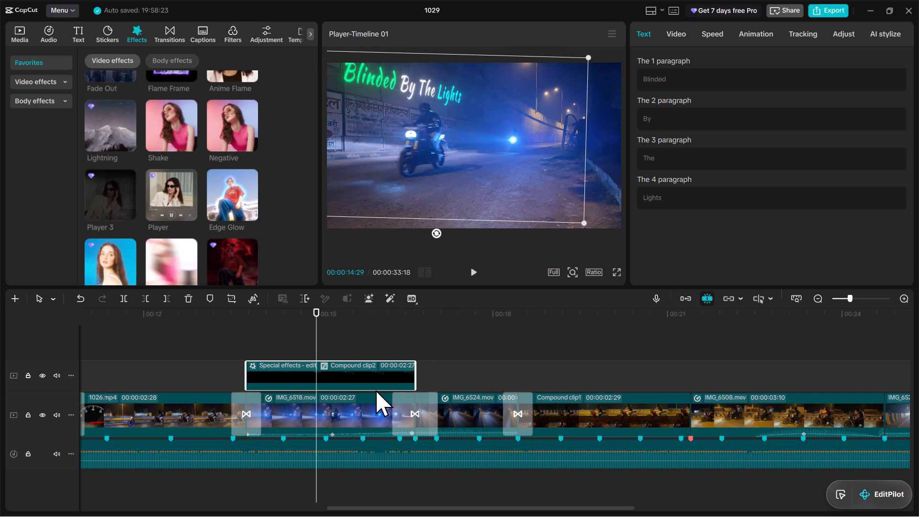
Reopen Compound clip2 and set the "Lights" text's character spacing to 2.
{"action": "double_click", "coordinate": [374, 372]}
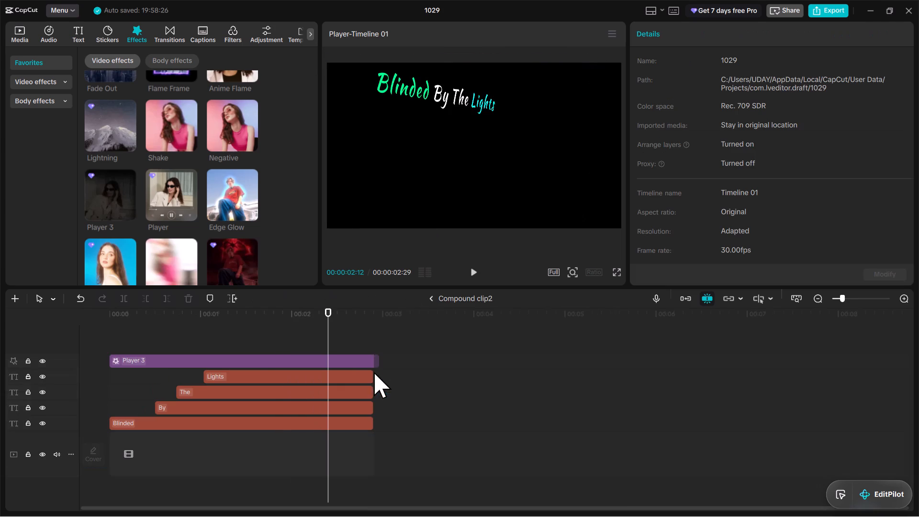
{"action": "left_click", "coordinate": [278, 380]}
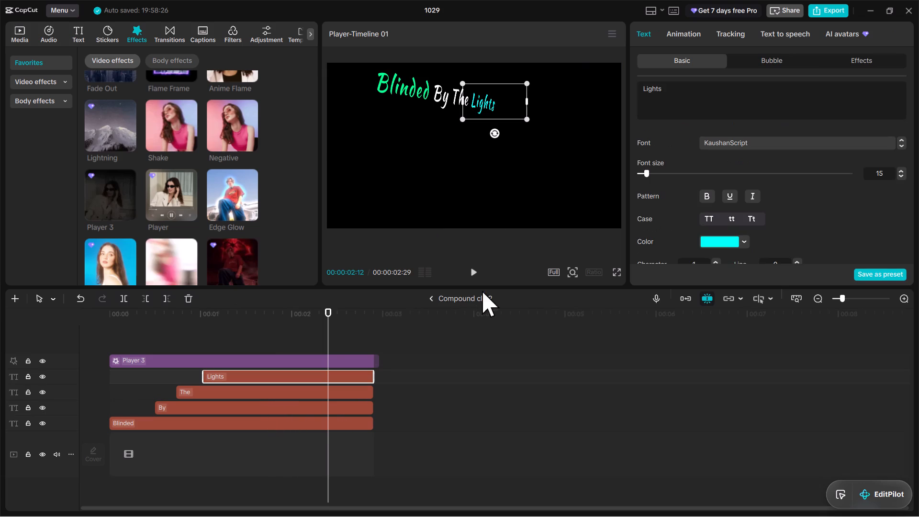
{"action": "left_click", "coordinate": [715, 246]}
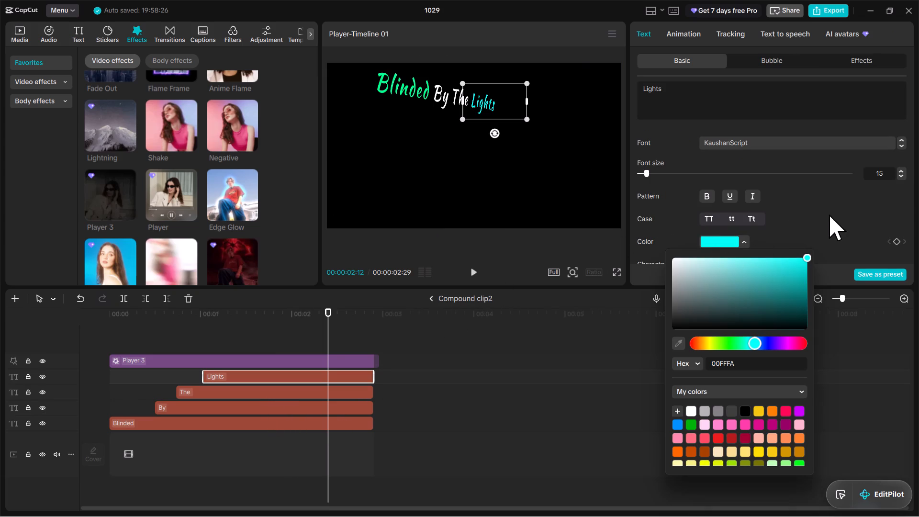
{"action": "left_click", "coordinate": [829, 214]}
{"action": "scroll", "coordinate": [714, 247], "scroll_direction": "down", "scroll_amount": 1}
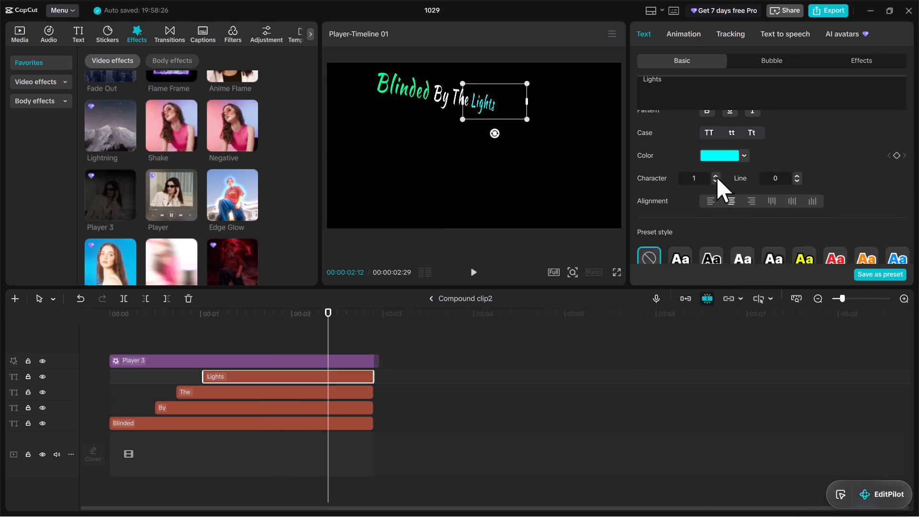
{"action": "left_click", "coordinate": [717, 175]}
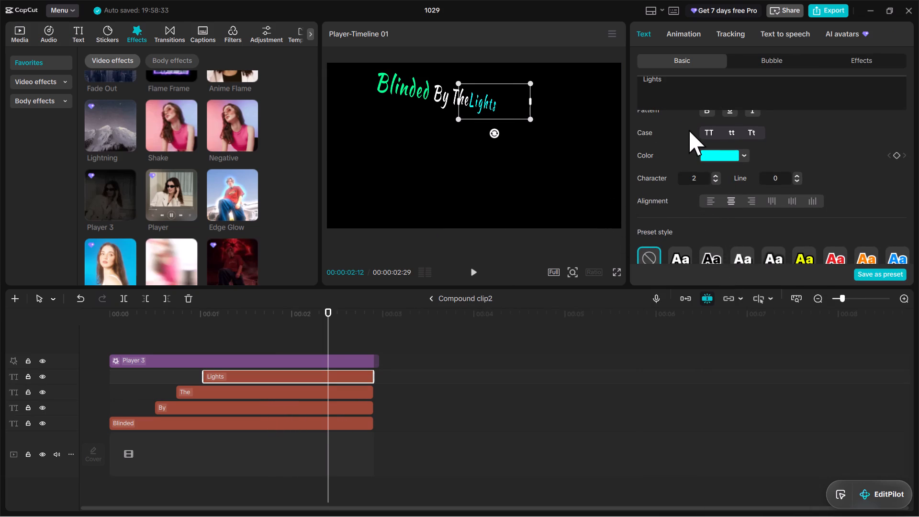
Try pink and purple hues on the "Lights" text and settle on red, FF0000.
{"action": "left_click", "coordinate": [720, 157]}
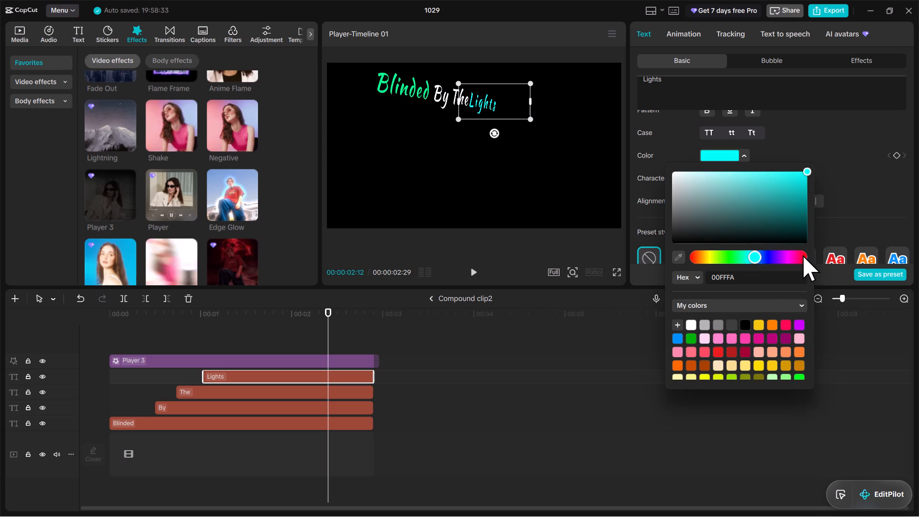
{"action": "left_click", "coordinate": [803, 255]}
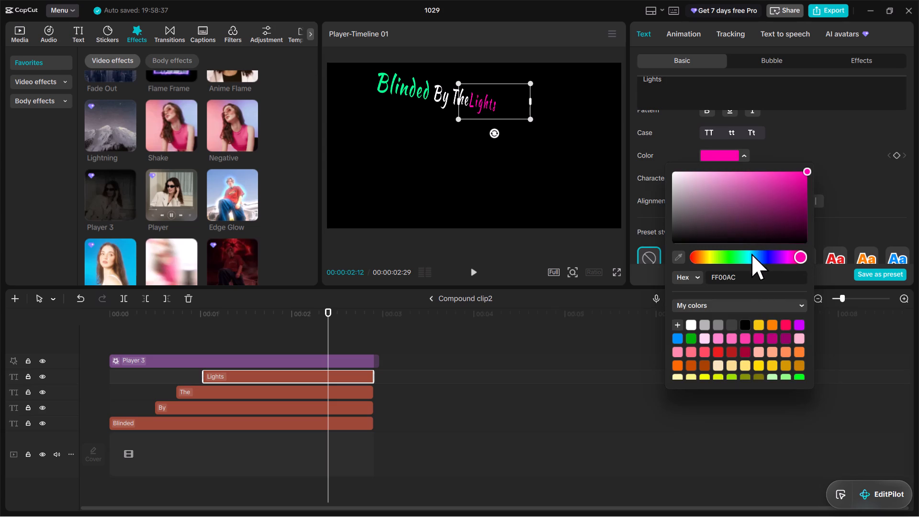
{"action": "left_click", "coordinate": [751, 254]}
{"action": "left_click", "coordinate": [785, 257]}
{"action": "left_click", "coordinate": [815, 256]}
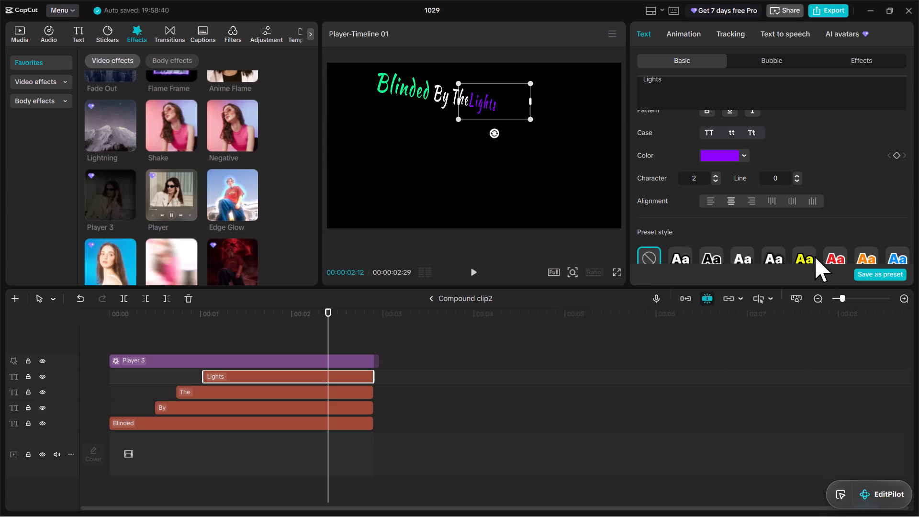
{"action": "left_click", "coordinate": [730, 157]}
{"action": "left_click_drag", "start_coordinate": [789, 252], "coordinate": [801, 252]}
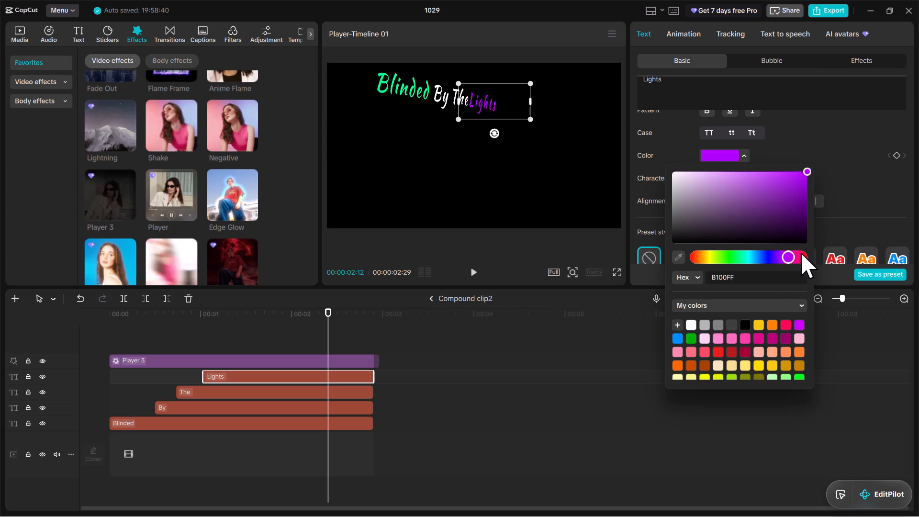
{"action": "left_click_drag", "start_coordinate": [801, 252], "coordinate": [648, 251]}
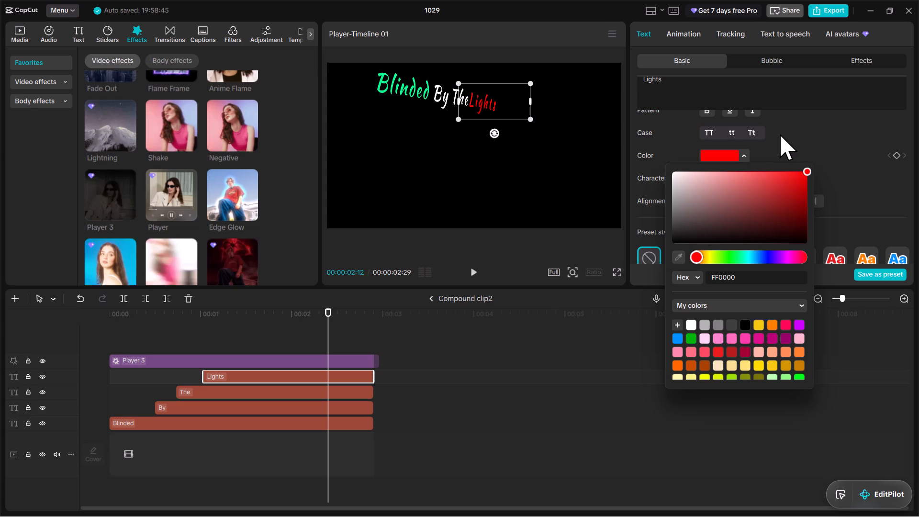
{"action": "left_click", "coordinate": [796, 129]}
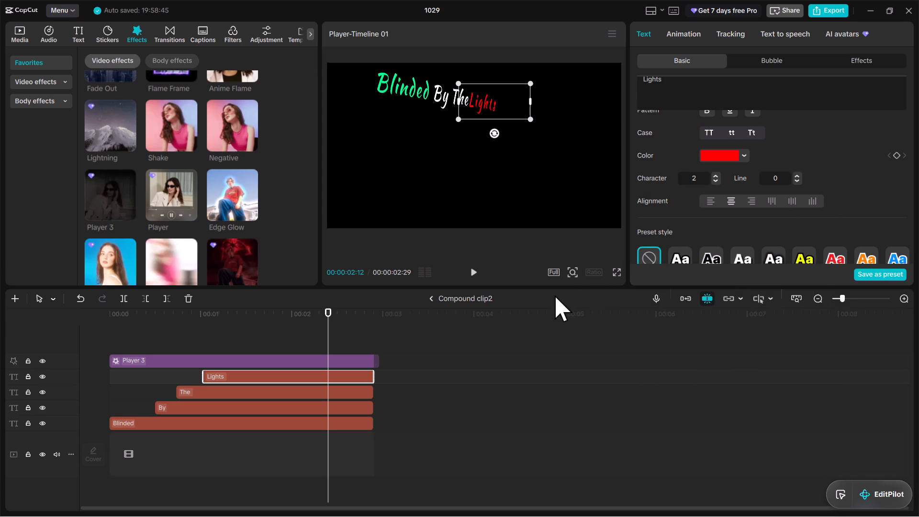
Check the recoloured lyric over the footage on the main timeline, and return to the "Lights" text inside Compound clip2.
{"action": "left_click", "coordinate": [551, 297]}
{"action": "left_click", "coordinate": [473, 296]}
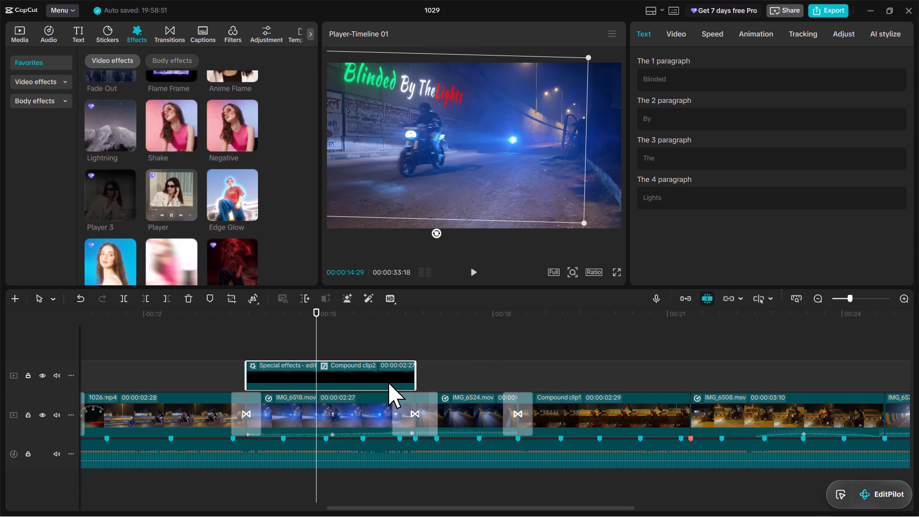
{"action": "double_click", "coordinate": [346, 371]}
{"action": "left_click", "coordinate": [352, 379]}
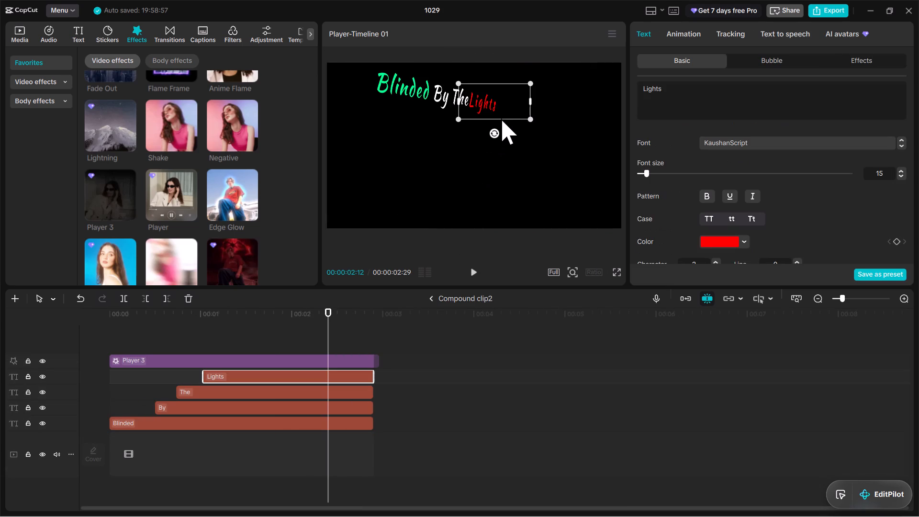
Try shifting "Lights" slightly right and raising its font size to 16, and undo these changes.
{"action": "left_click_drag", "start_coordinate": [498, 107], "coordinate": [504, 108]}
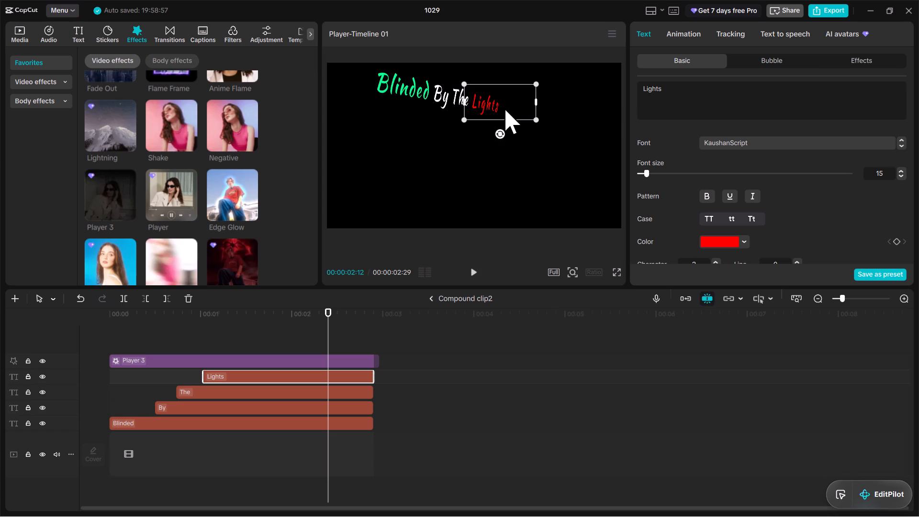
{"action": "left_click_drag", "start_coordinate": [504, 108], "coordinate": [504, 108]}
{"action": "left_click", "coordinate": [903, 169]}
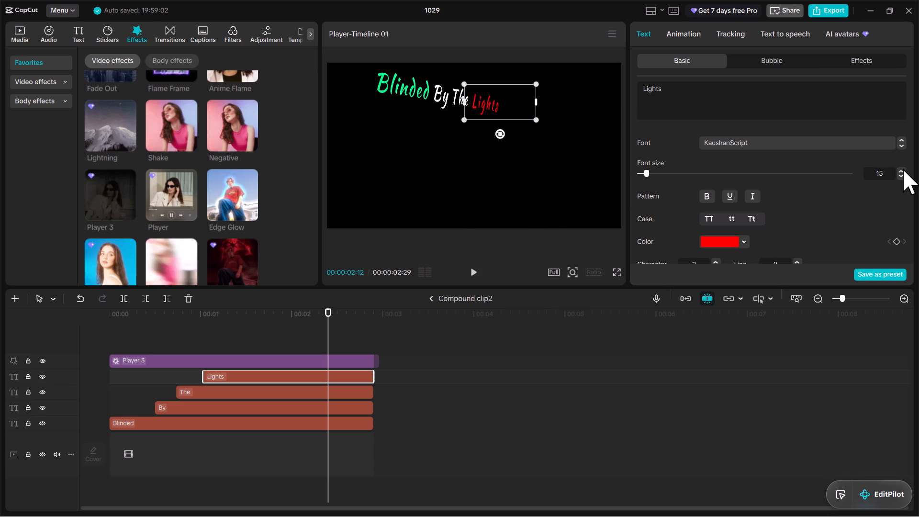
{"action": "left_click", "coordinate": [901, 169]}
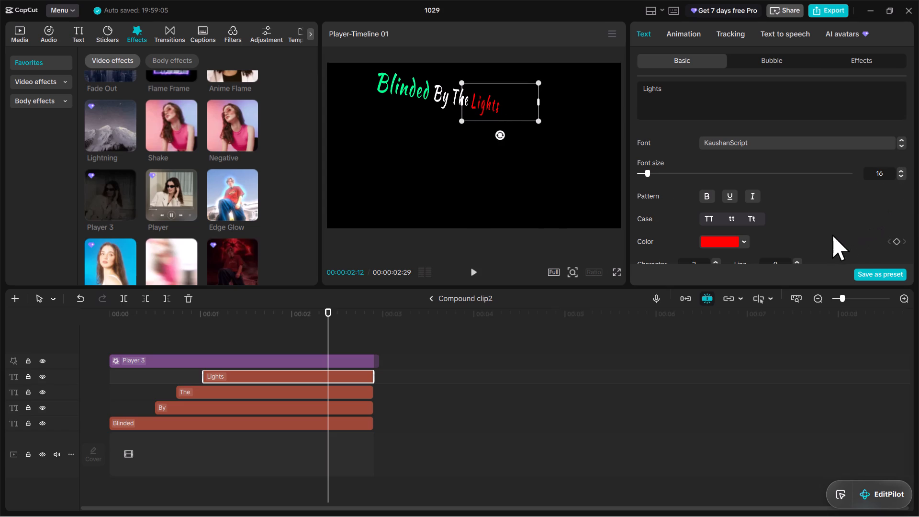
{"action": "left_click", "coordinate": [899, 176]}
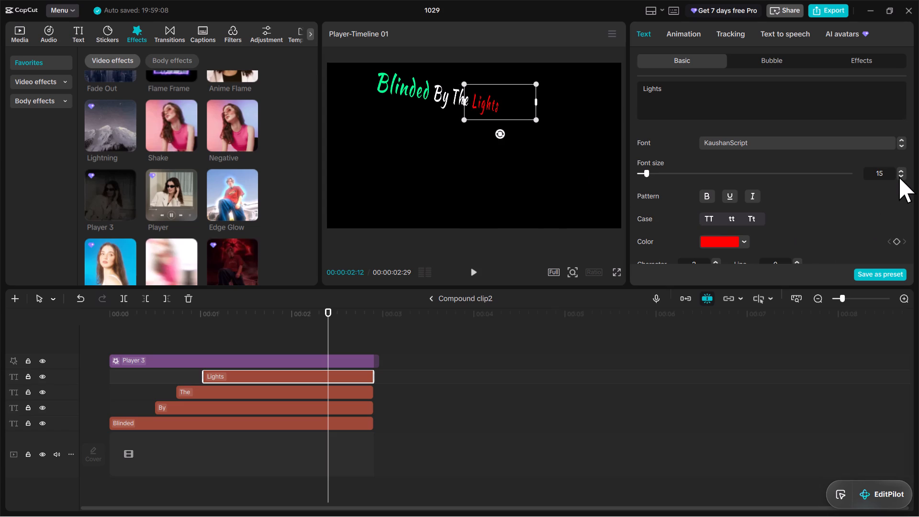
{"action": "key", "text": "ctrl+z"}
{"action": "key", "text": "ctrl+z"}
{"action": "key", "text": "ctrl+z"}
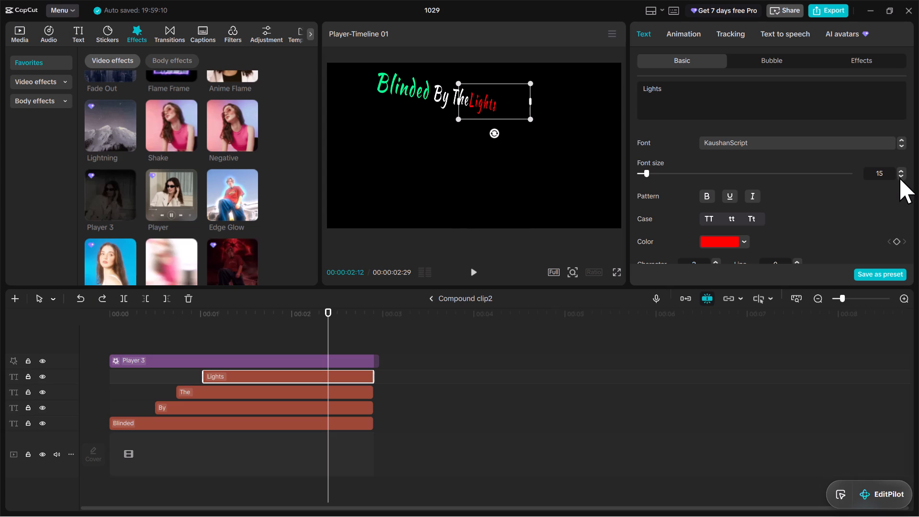
Shift "Lights" slightly right to Position X 312 and set its Position Y to 576, comparing it with the other words' positions.
{"action": "left_click", "coordinate": [499, 109]}
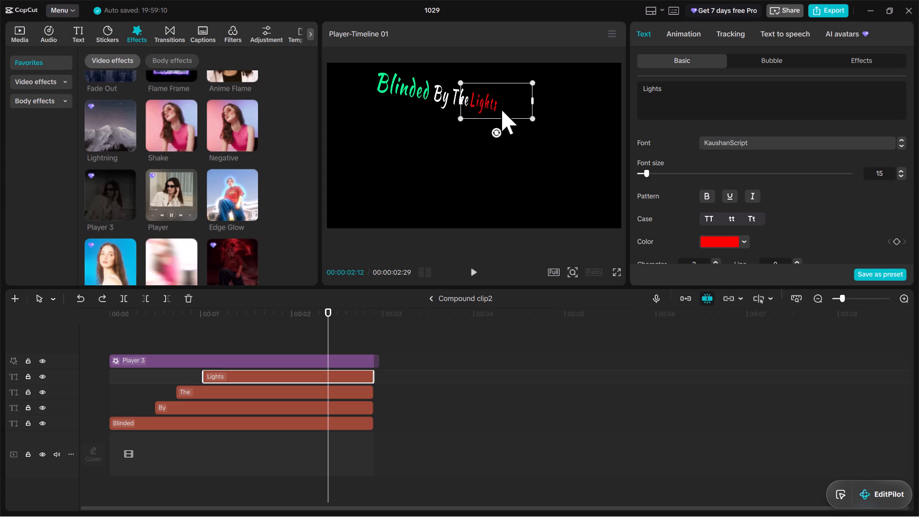
{"action": "scroll", "coordinate": [651, 196], "scroll_direction": "down", "scroll_amount": 3}
{"action": "scroll", "coordinate": [739, 208], "scroll_direction": "down", "scroll_amount": 1}
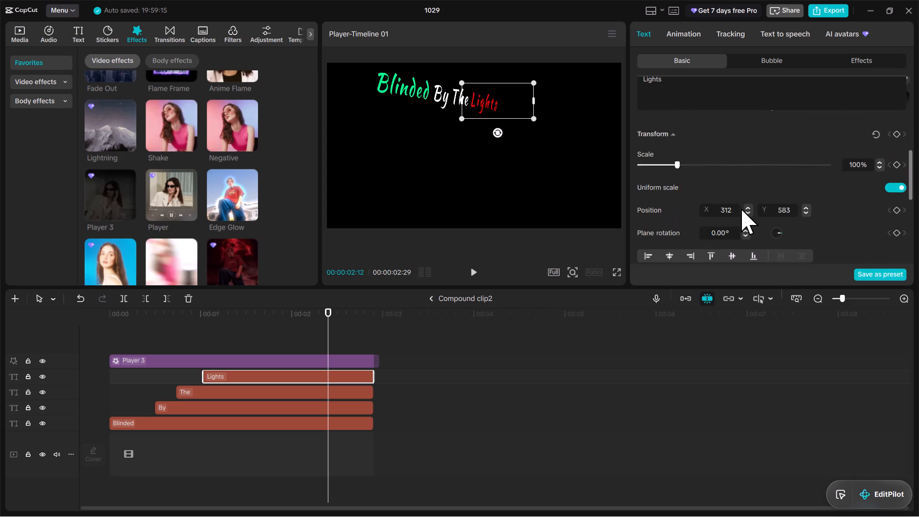
{"action": "left_click", "coordinate": [315, 394]}
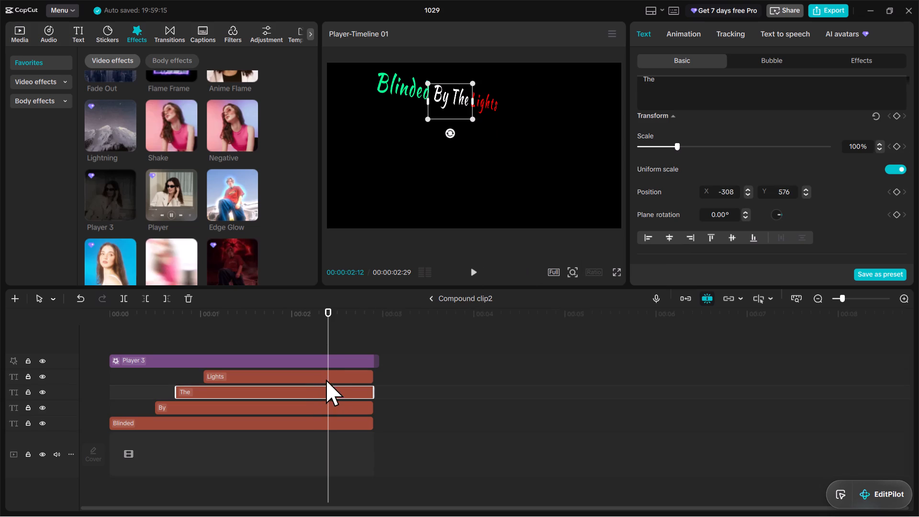
{"action": "left_click", "coordinate": [327, 376]}
{"action": "left_click", "coordinate": [792, 190]}
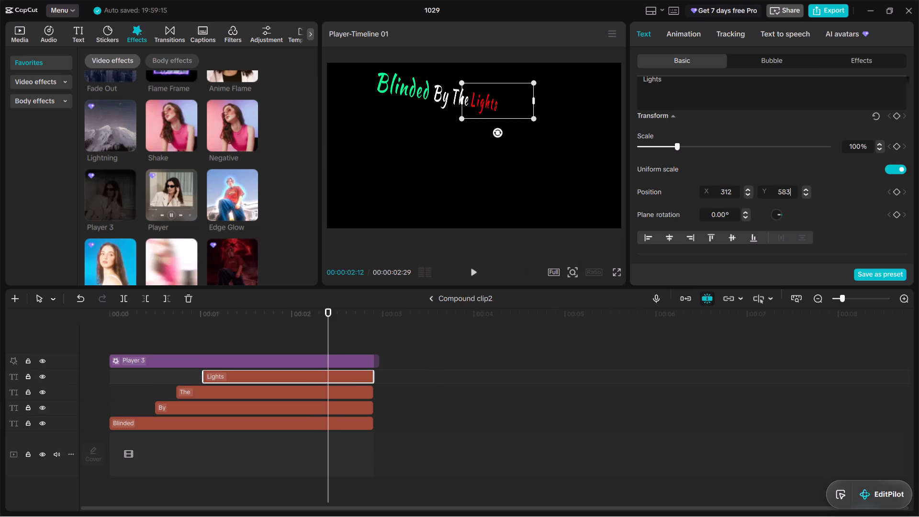
{"action": "key", "text": "BackSpace"}
{"action": "key", "text": "BackSpace"}
{"action": "type", "text": "76"}
{"action": "key", "text": "Return"}
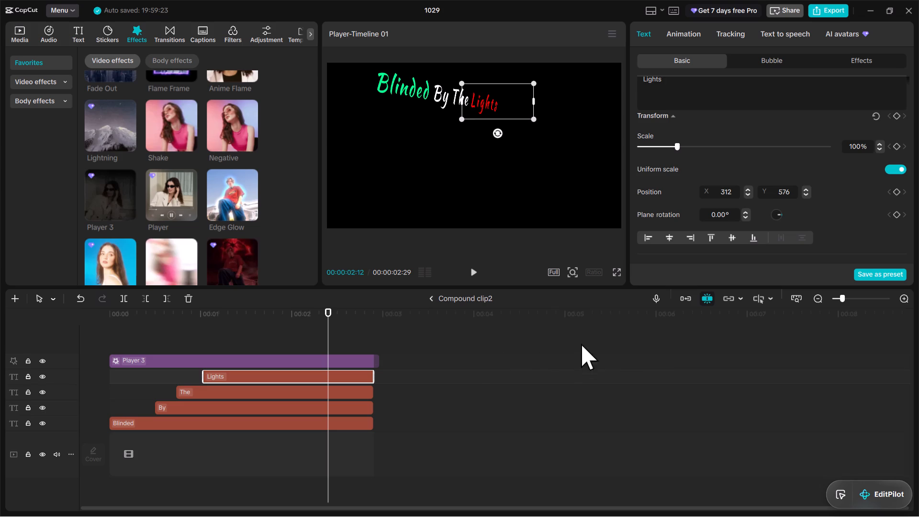
{"action": "left_click", "coordinate": [353, 387]}
{"action": "left_click", "coordinate": [301, 403]}
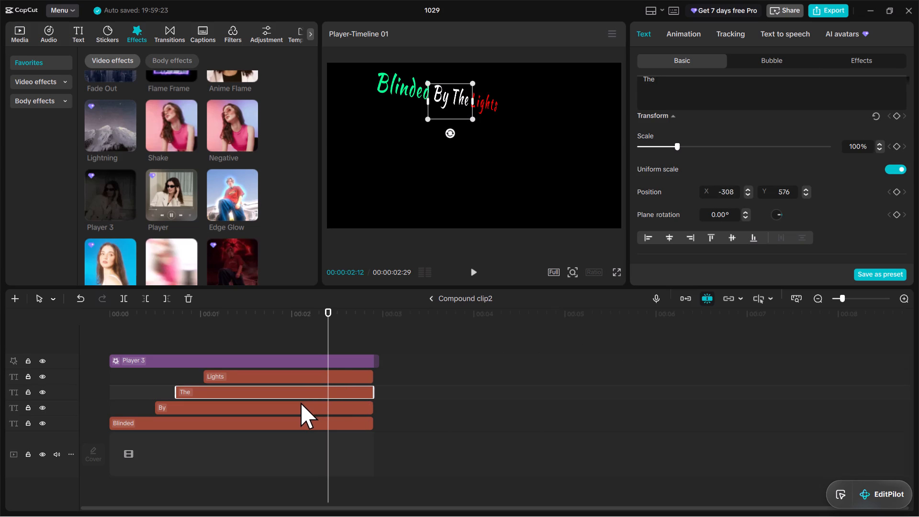
{"action": "left_click", "coordinate": [269, 420]}
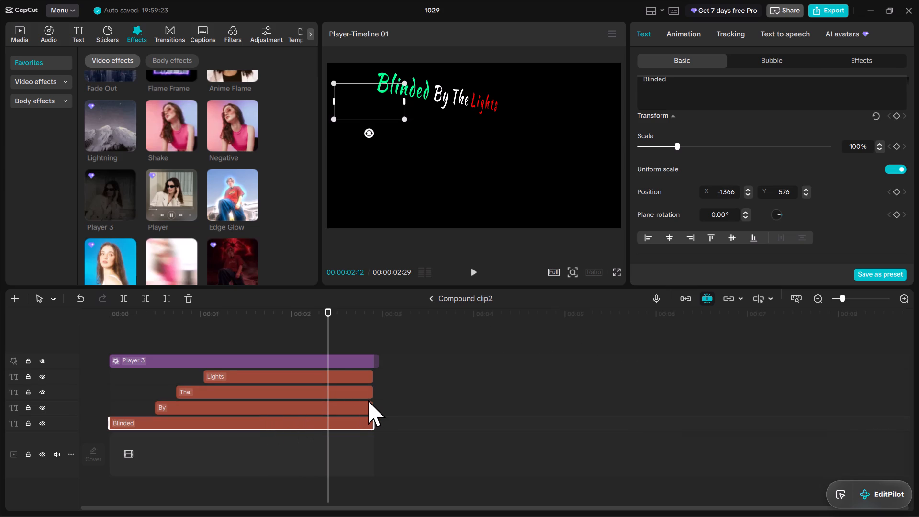
Set the "Lights" text's plane rotation to -1.00° and preview the lyric at 00:00:02:02.
{"action": "left_click", "coordinate": [343, 384]}
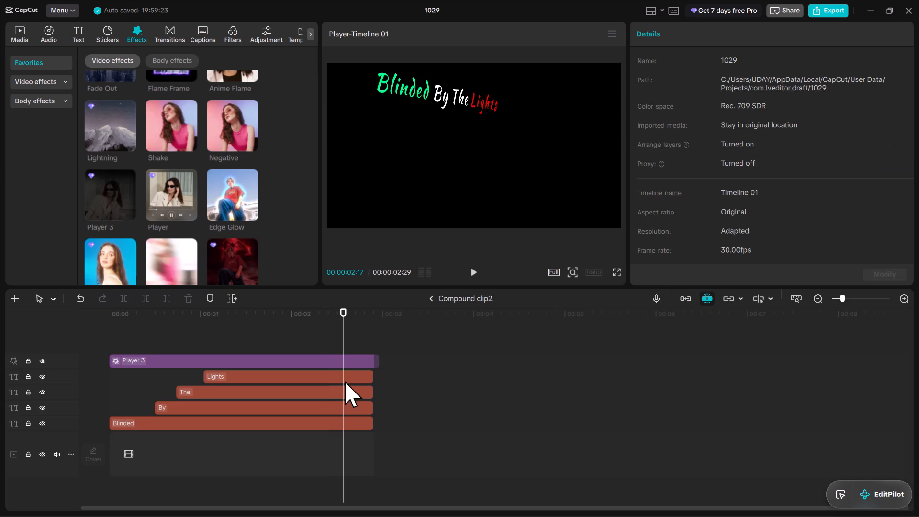
{"action": "left_click", "coordinate": [348, 377]}
{"action": "scroll", "coordinate": [836, 228], "scroll_direction": "down", "scroll_amount": 1}
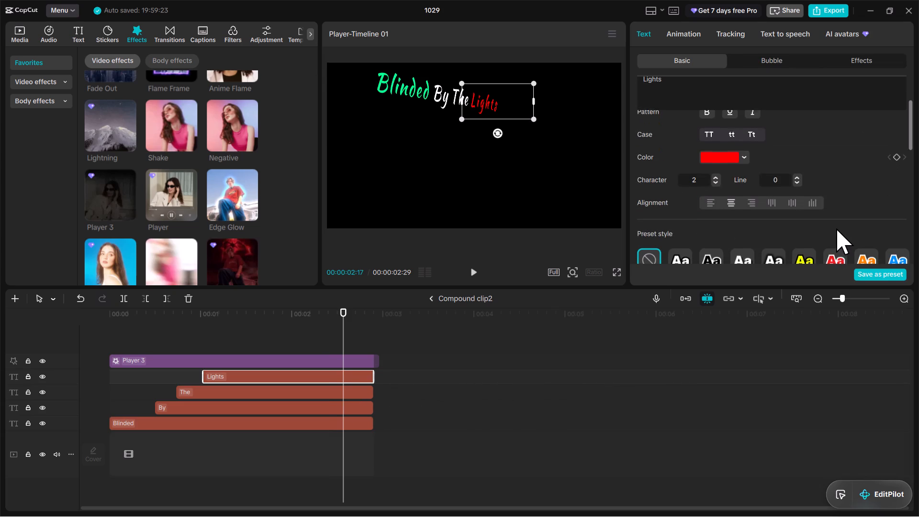
{"action": "scroll", "coordinate": [782, 216], "scroll_direction": "down", "scroll_amount": 1}
{"action": "scroll", "coordinate": [749, 194], "scroll_direction": "down", "scroll_amount": 1}
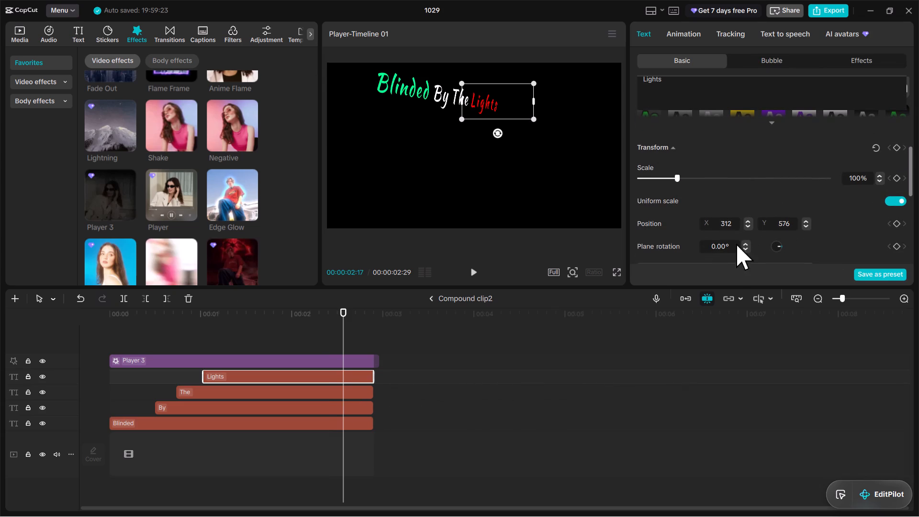
{"action": "left_click", "coordinate": [744, 249]}
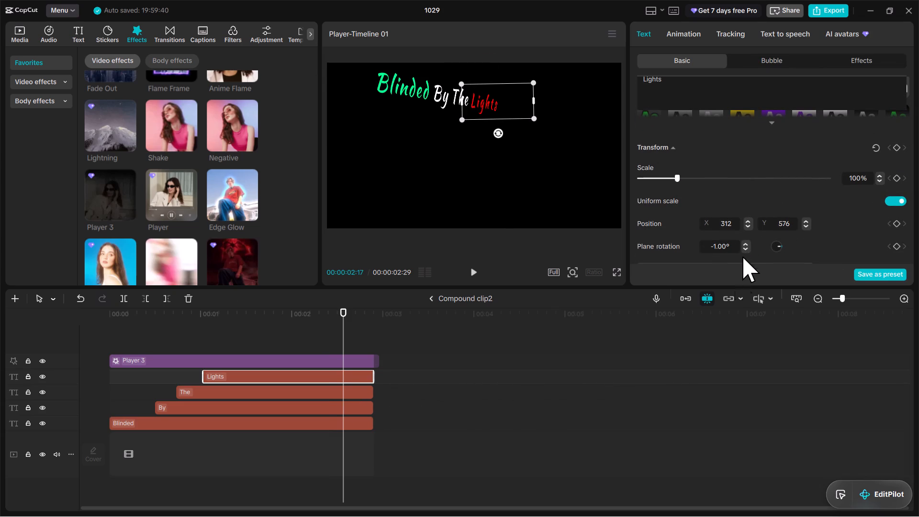
{"action": "left_click", "coordinate": [296, 334]}
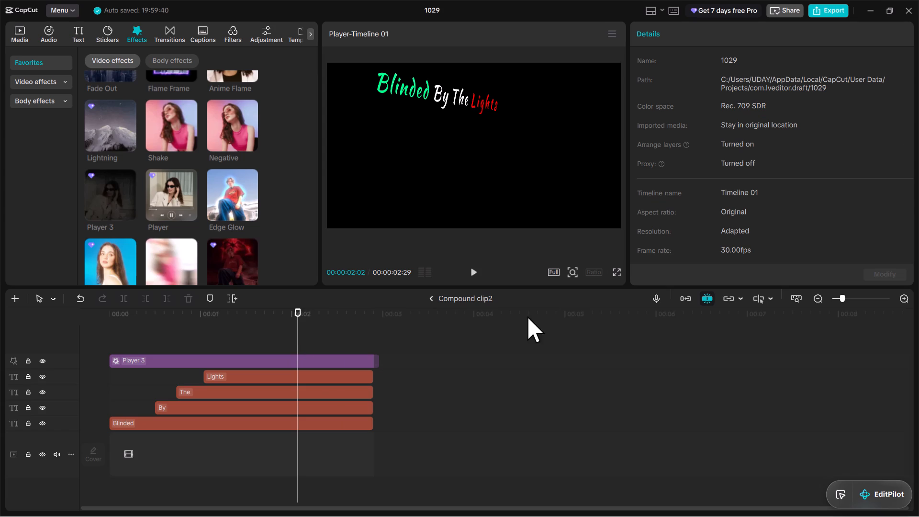
Return to the main timeline and play back the "Blinded By The Lights" lyric over its footage.
{"action": "left_click", "coordinate": [479, 298]}
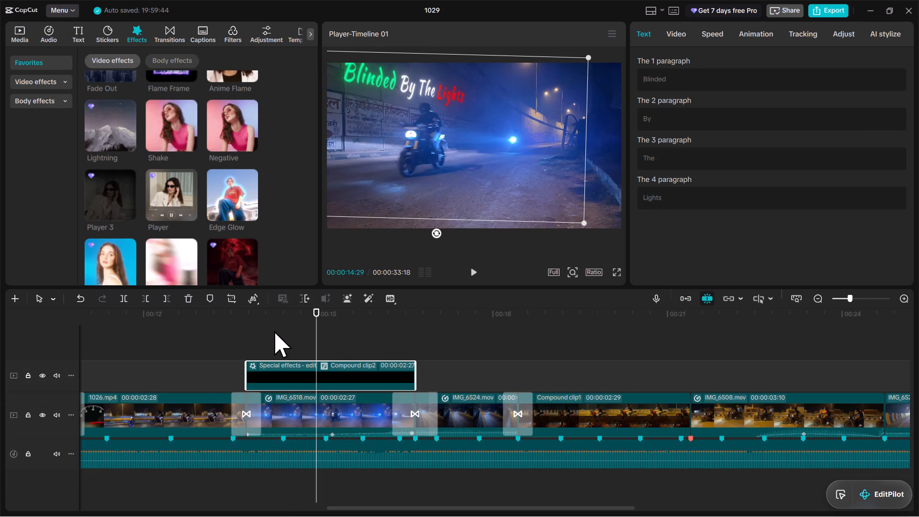
{"action": "left_click", "coordinate": [251, 339]}
{"action": "left_click_drag", "start_coordinate": [251, 339], "coordinate": [239, 343]}
{"action": "key", "text": "space"}
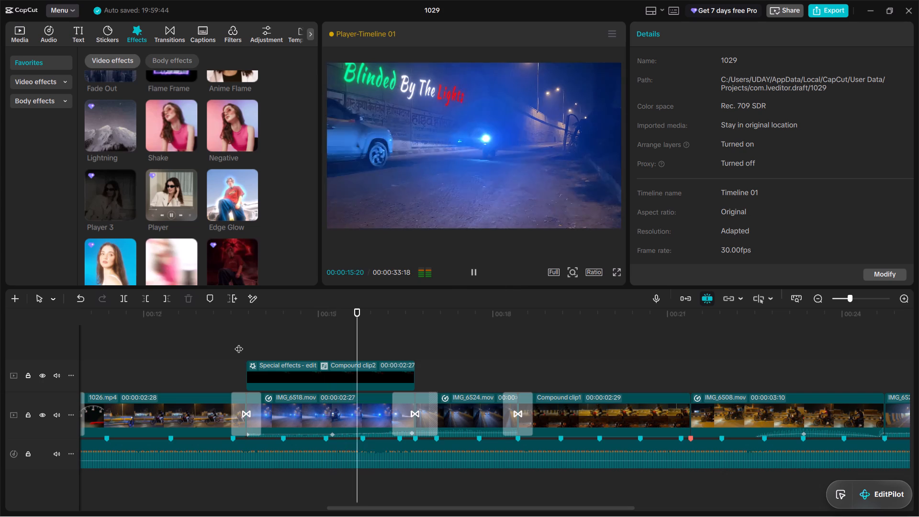
{"action": "key", "text": "space"}
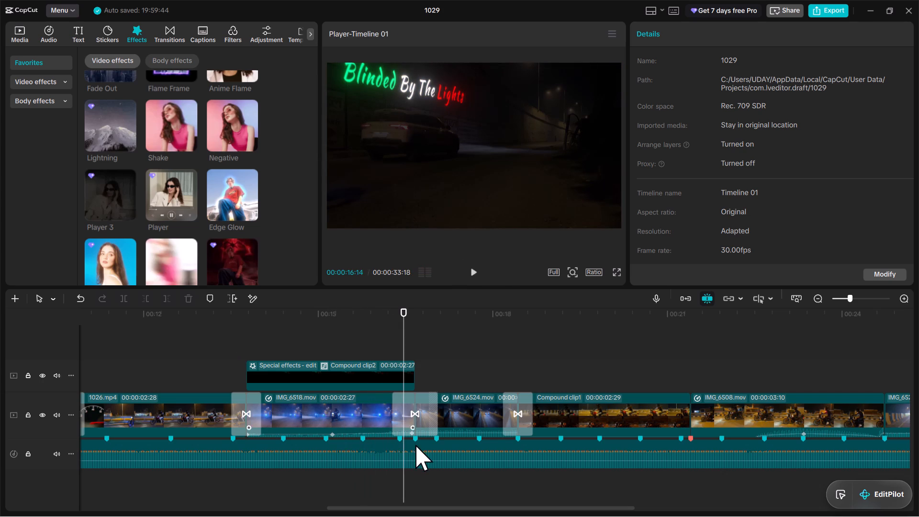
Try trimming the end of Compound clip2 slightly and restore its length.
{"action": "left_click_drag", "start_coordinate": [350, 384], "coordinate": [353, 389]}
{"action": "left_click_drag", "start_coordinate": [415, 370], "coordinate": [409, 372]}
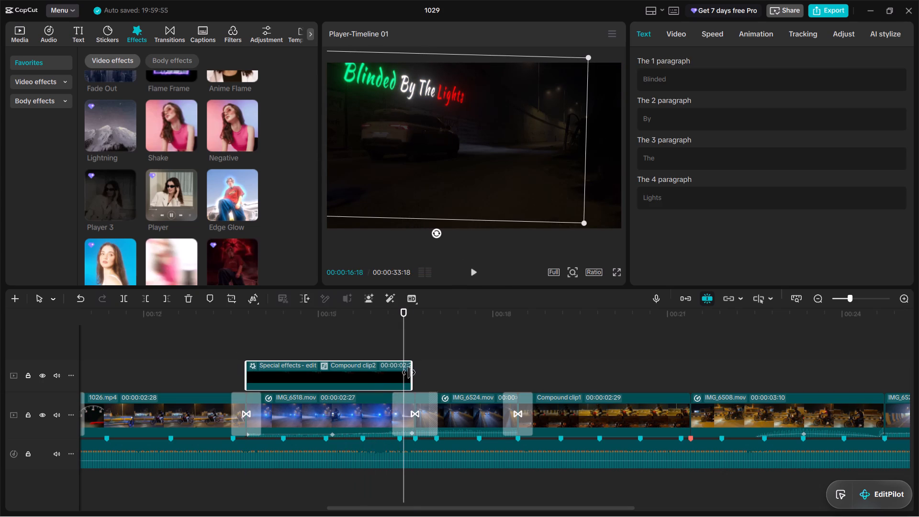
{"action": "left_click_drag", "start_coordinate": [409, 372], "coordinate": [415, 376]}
Browse the Combo animations for Compound clip2 and search them for "wobble".
{"action": "left_click", "coordinate": [759, 32]}
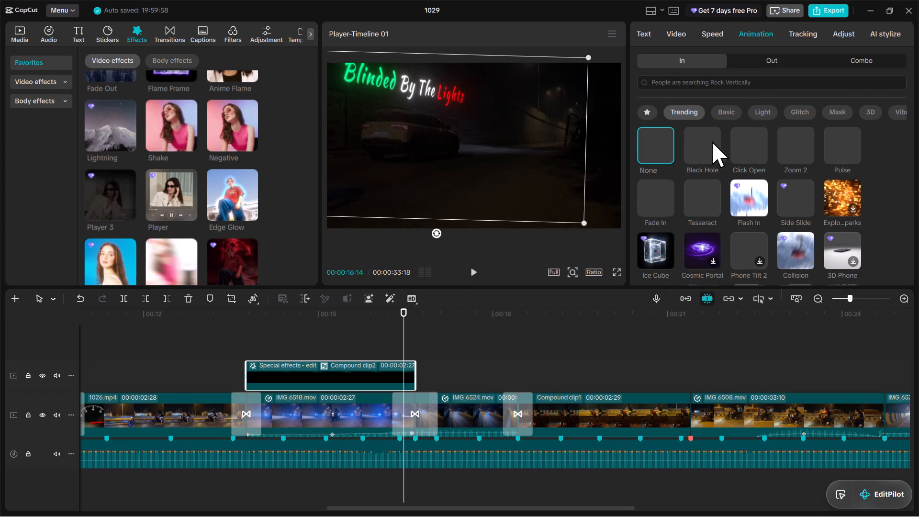
{"action": "left_click", "coordinate": [876, 60]}
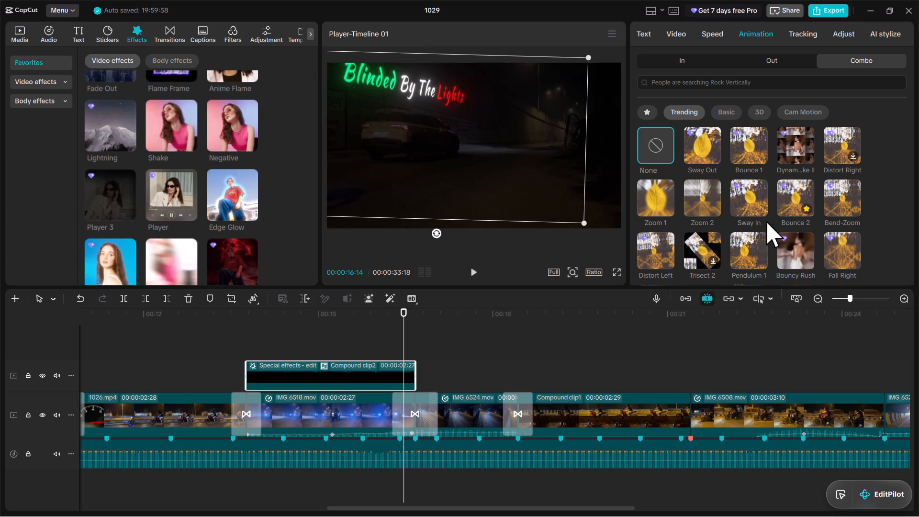
{"action": "scroll", "coordinate": [737, 244], "scroll_direction": "down", "scroll_amount": 2}
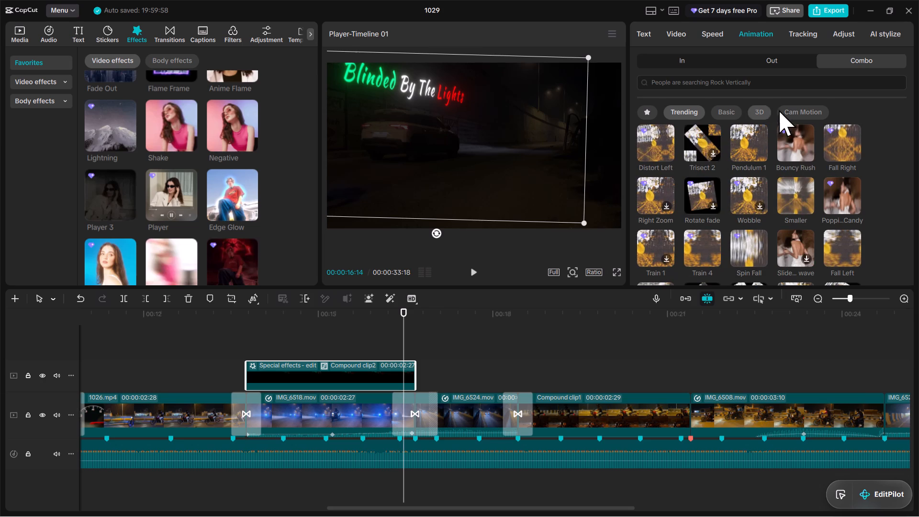
{"action": "left_click", "coordinate": [780, 85]}
{"action": "left_click", "coordinate": [672, 116]}
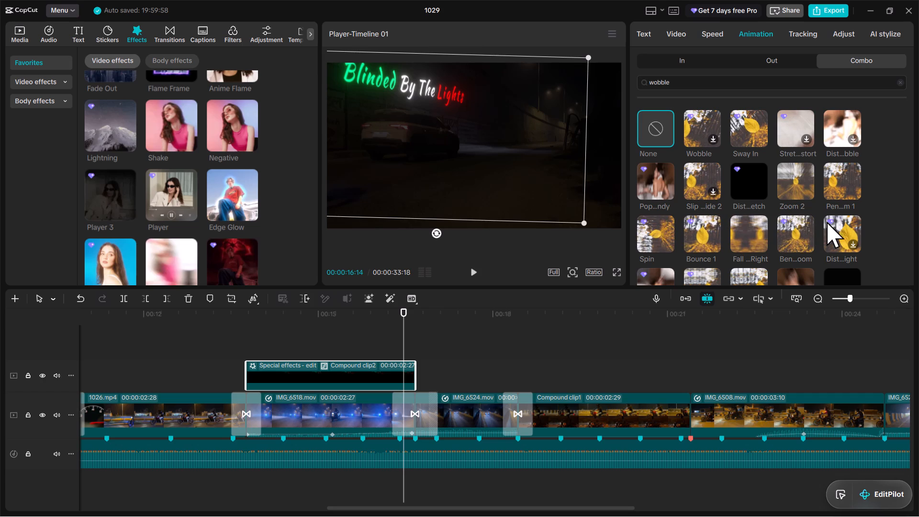
{"action": "scroll", "coordinate": [829, 240], "scroll_direction": "down", "scroll_amount": 1}
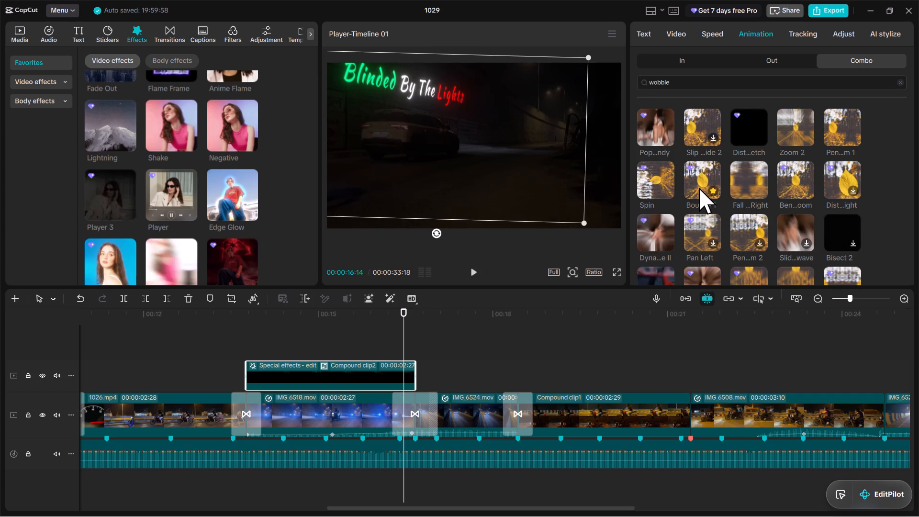
{"action": "scroll", "coordinate": [672, 188], "scroll_direction": "up", "scroll_amount": 4}
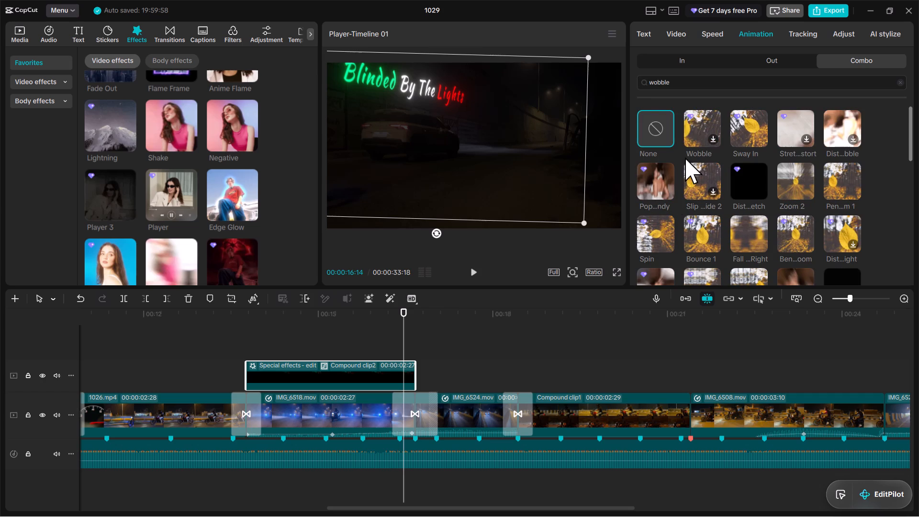
Try the Fade In entrance animation on Compound clip2, and replace it with Zoom 2 at 0.5 s.
{"action": "left_click", "coordinate": [683, 58]}
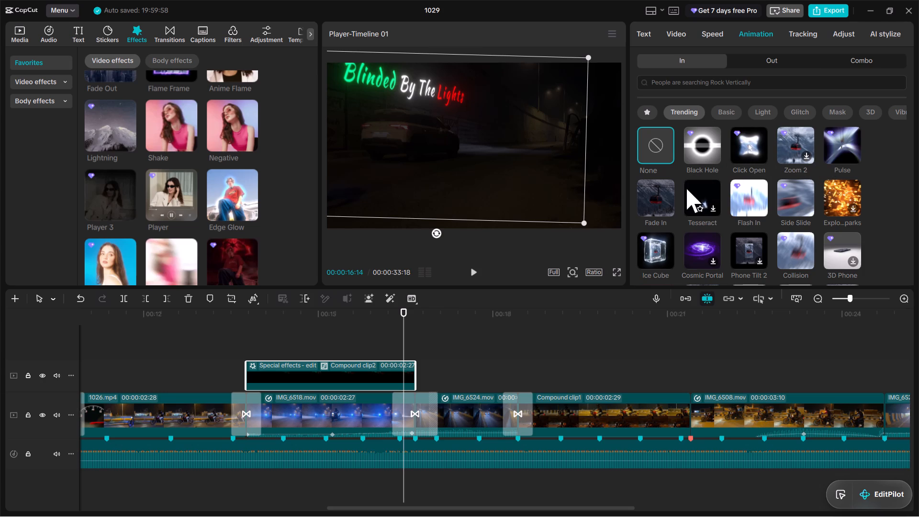
{"action": "left_click", "coordinate": [660, 188]}
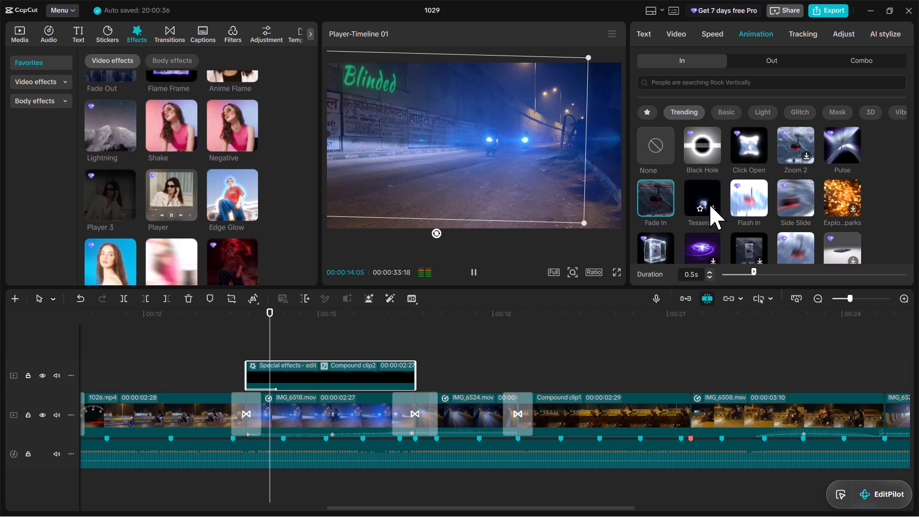
{"action": "left_click", "coordinate": [800, 129]}
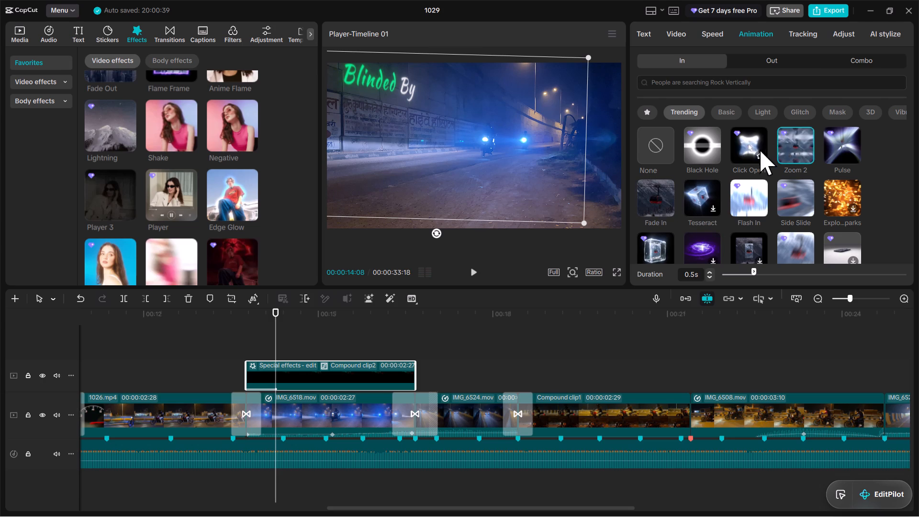
{"action": "left_click", "coordinate": [792, 140]}
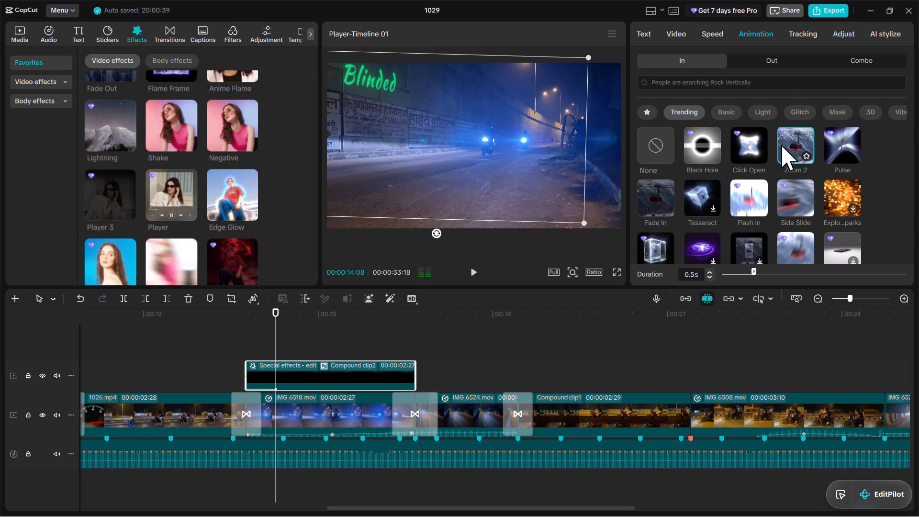
Compare the Smoke and Fade Out exit animations on Compound clip2, and apply Smoke with a 0.5 s duration.
{"action": "left_click", "coordinate": [780, 70]}
{"action": "left_click", "coordinate": [785, 61]}
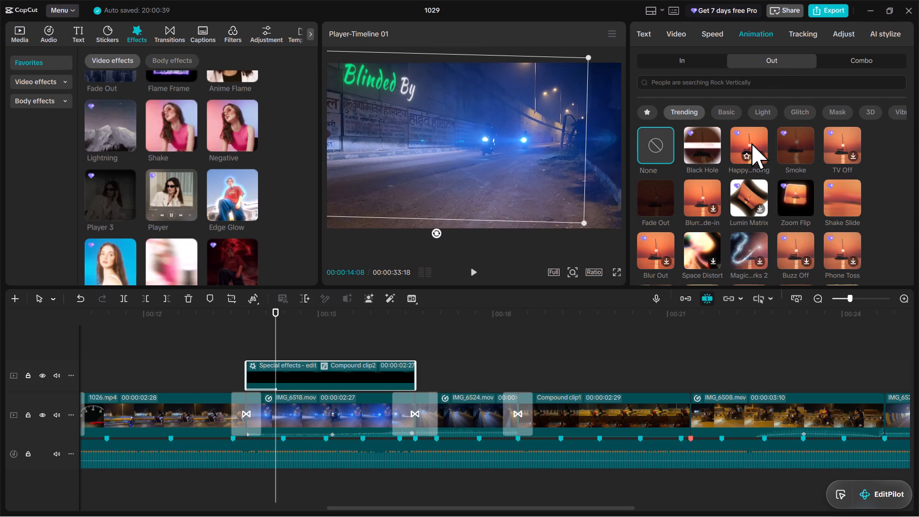
{"action": "left_click", "coordinate": [787, 147]}
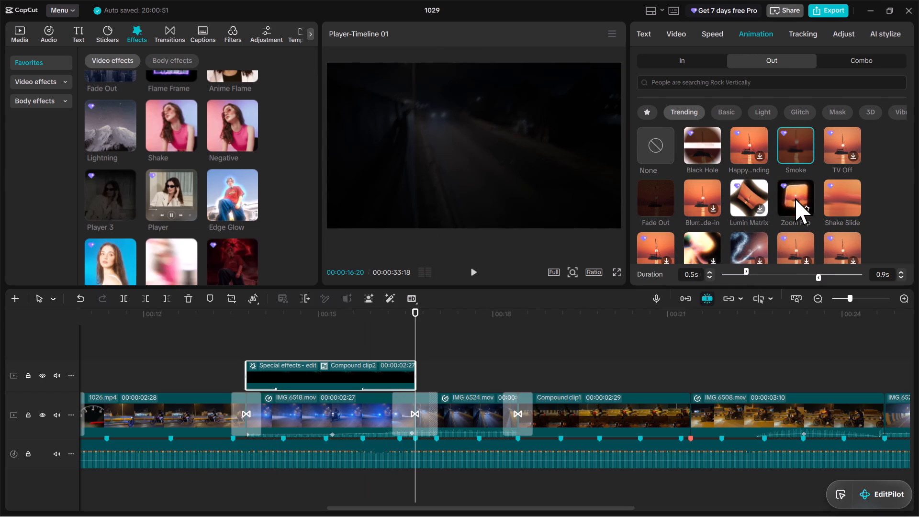
{"action": "left_click", "coordinate": [655, 196]}
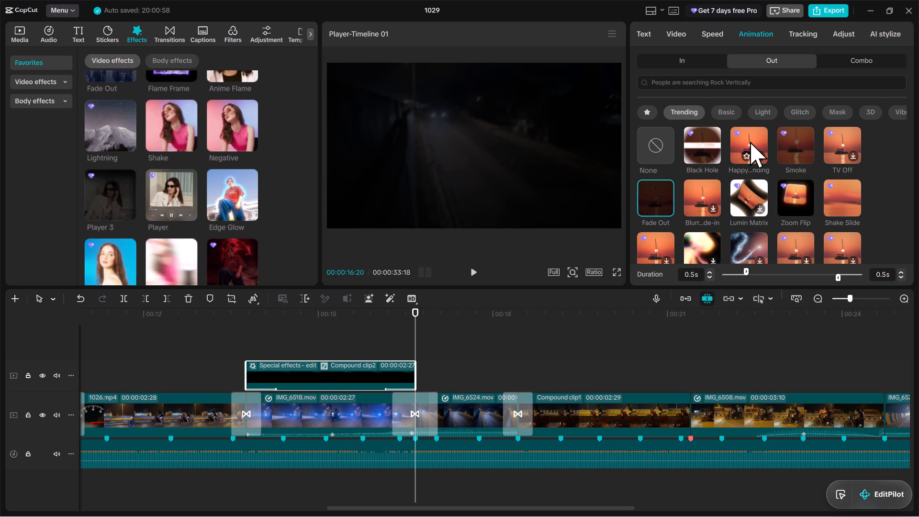
{"action": "scroll", "coordinate": [800, 227], "scroll_direction": "down", "scroll_amount": 1}
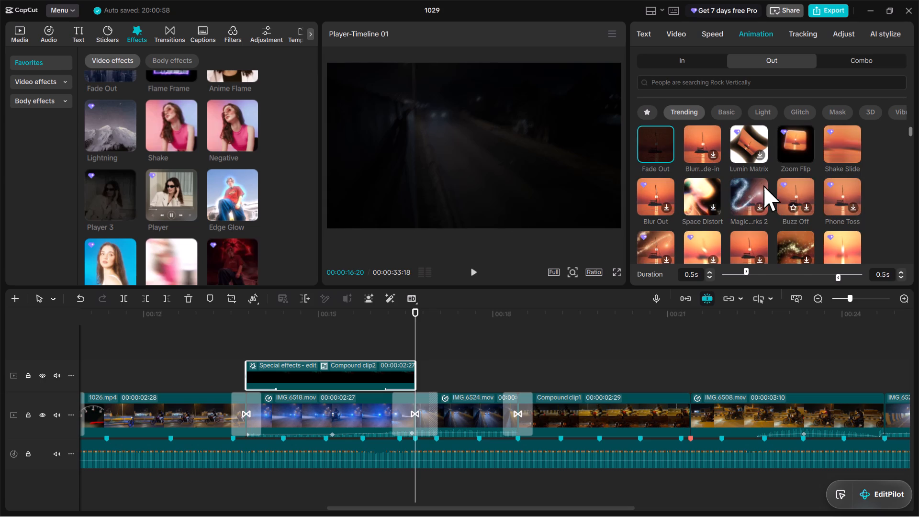
{"action": "scroll", "coordinate": [752, 198], "scroll_direction": "up", "scroll_amount": 3}
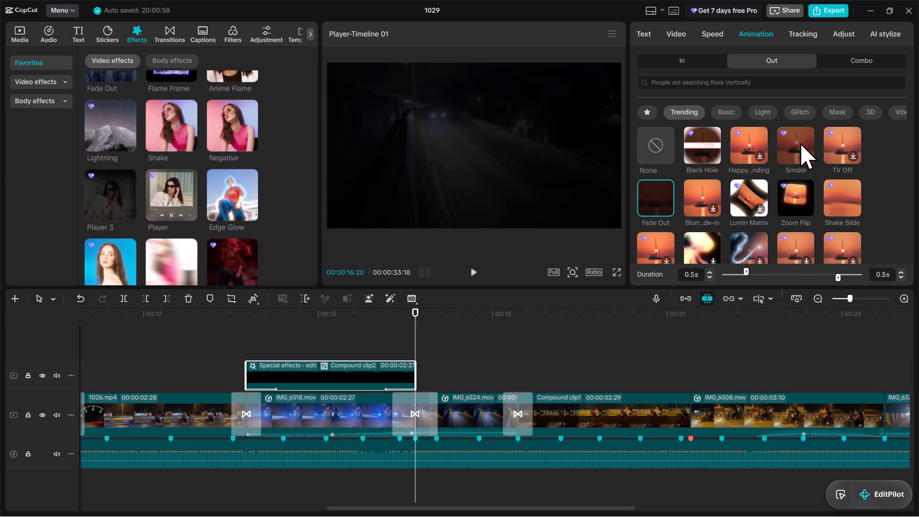
{"action": "left_click", "coordinate": [800, 143]}
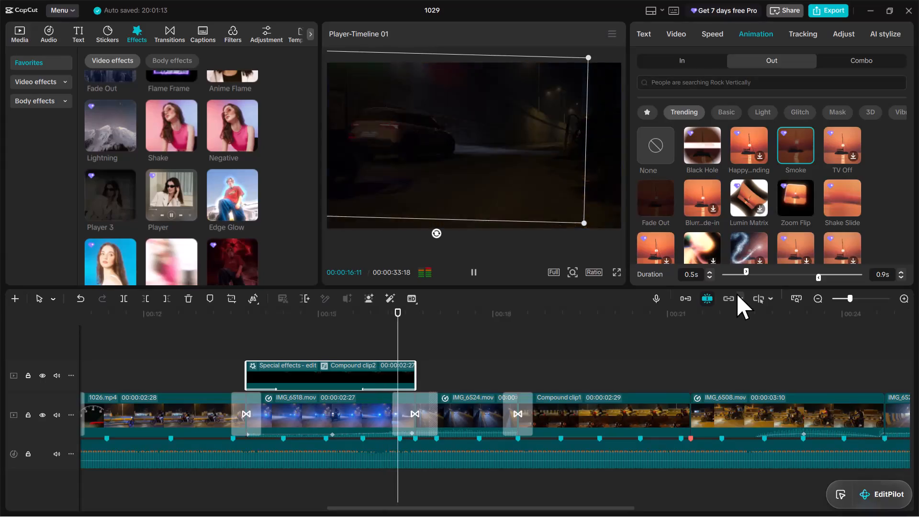
{"action": "left_click_drag", "start_coordinate": [825, 276], "coordinate": [834, 278]}
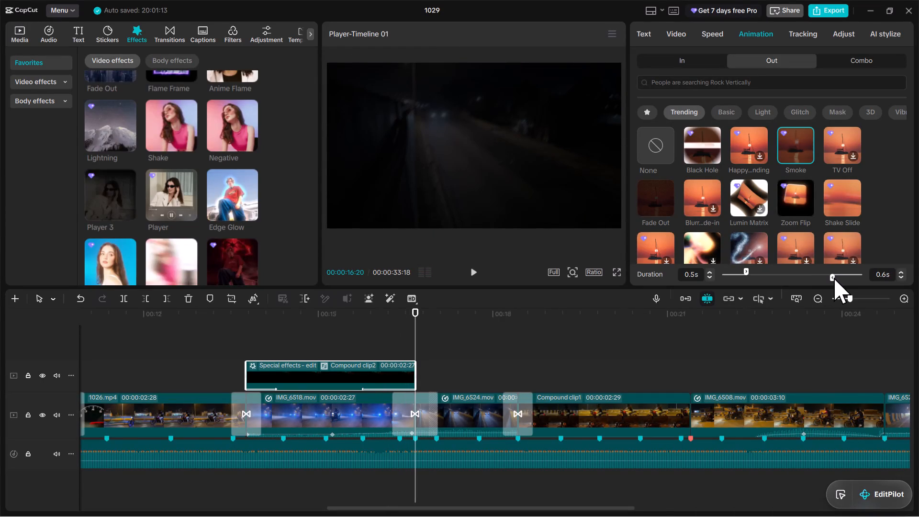
{"action": "left_click_drag", "start_coordinate": [834, 278], "coordinate": [838, 280]}
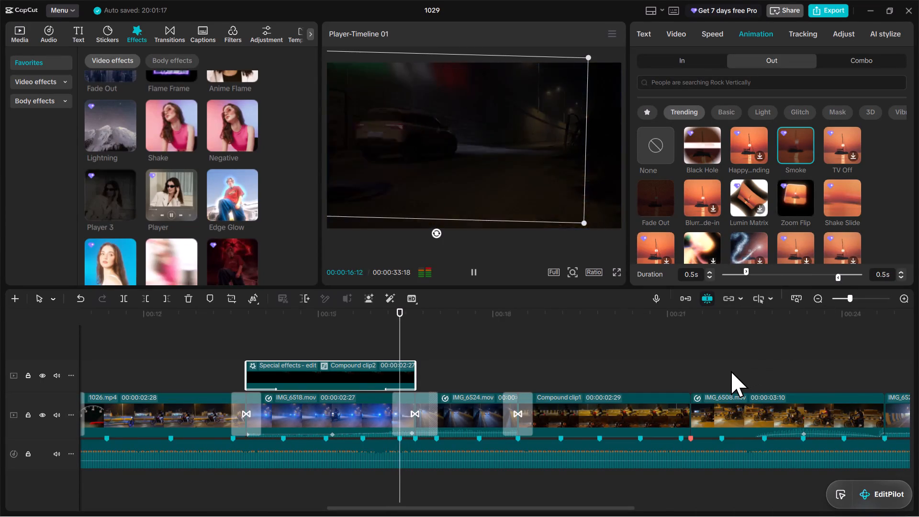
Play back the animated lyric from about 00:00:13:20 and check the pre-processing progress of Compound clip2.
{"action": "left_click", "coordinate": [240, 332]}
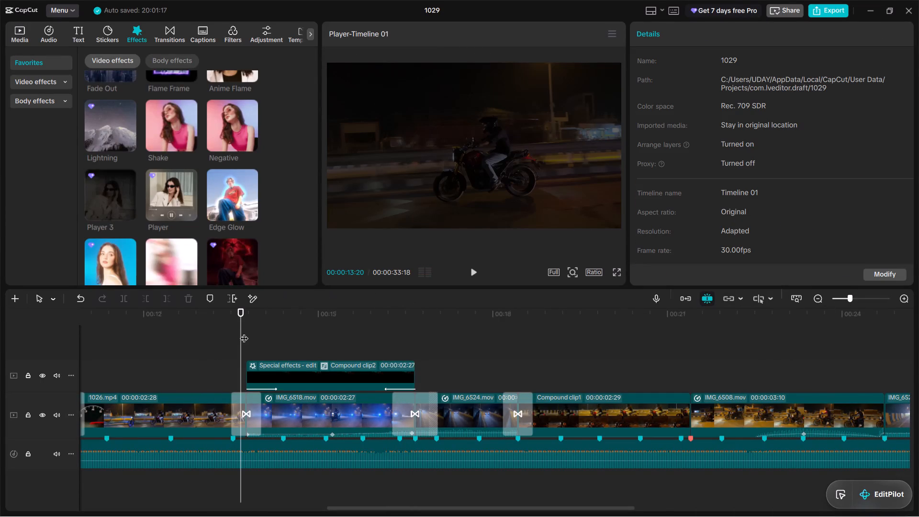
{"action": "key", "text": "space"}
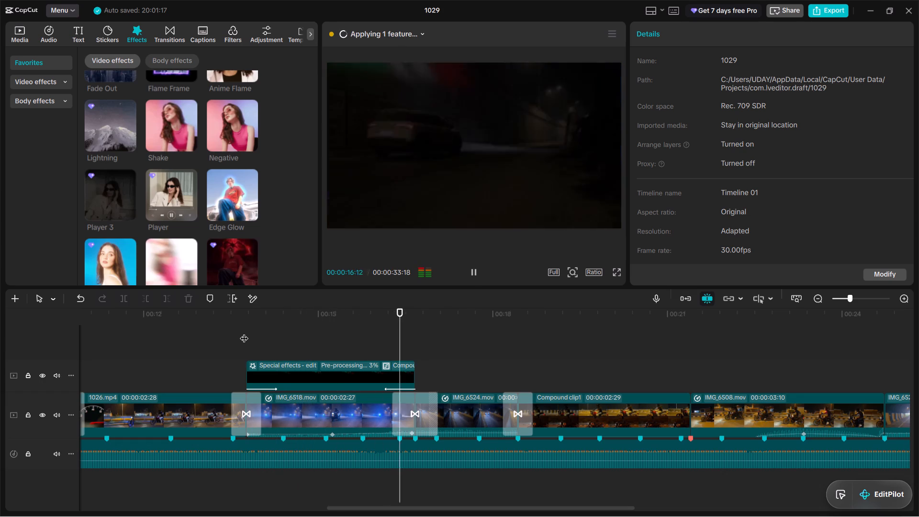
{"action": "left_click", "coordinate": [312, 315]}
{"action": "left_click", "coordinate": [401, 31]}
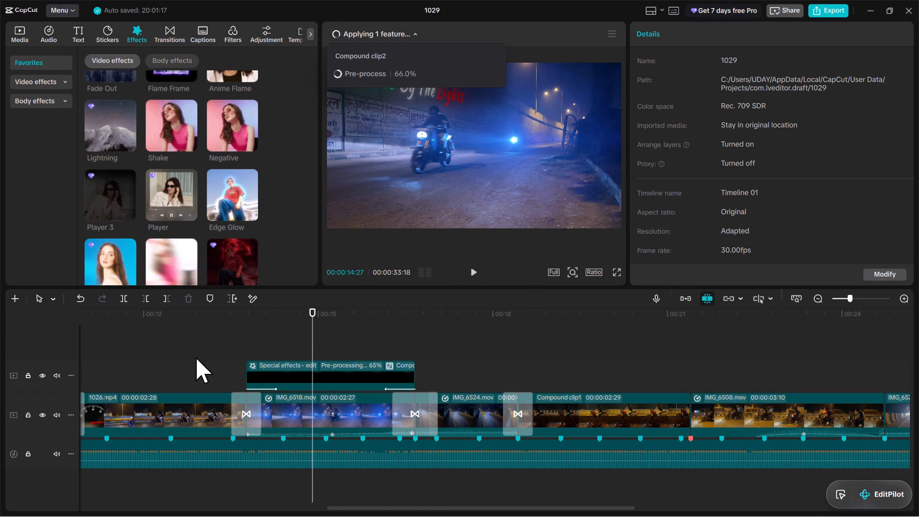
Scale Compound clip2 to 102% and reposition it over the wall to about X -460, Y 55.
{"action": "left_click", "coordinate": [370, 382]}
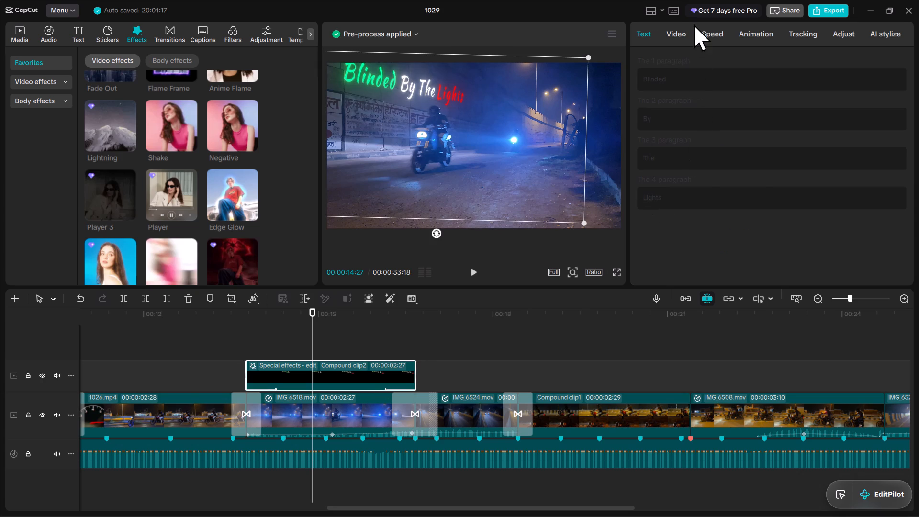
{"action": "left_click_drag", "start_coordinate": [681, 24], "coordinate": [680, 29]}
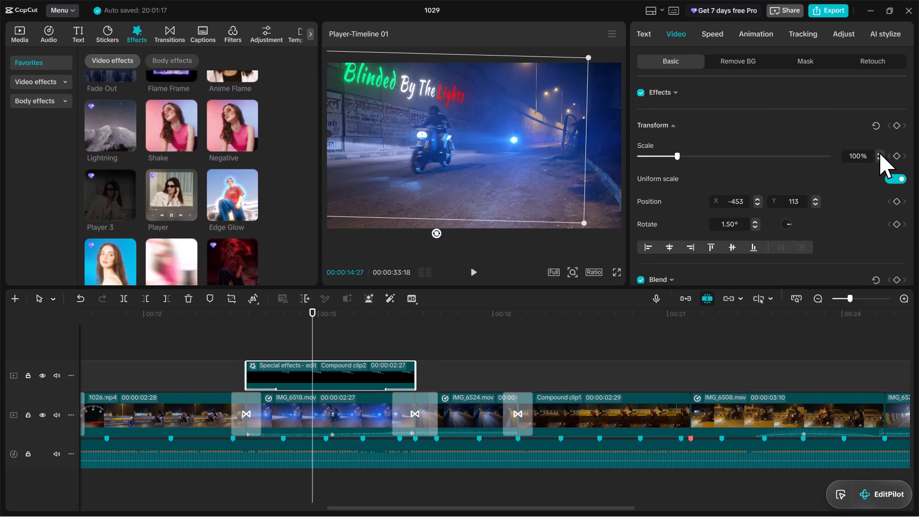
{"action": "double_click", "coordinate": [879, 152]}
{"action": "left_click_drag", "start_coordinate": [512, 134], "coordinate": [508, 138]}
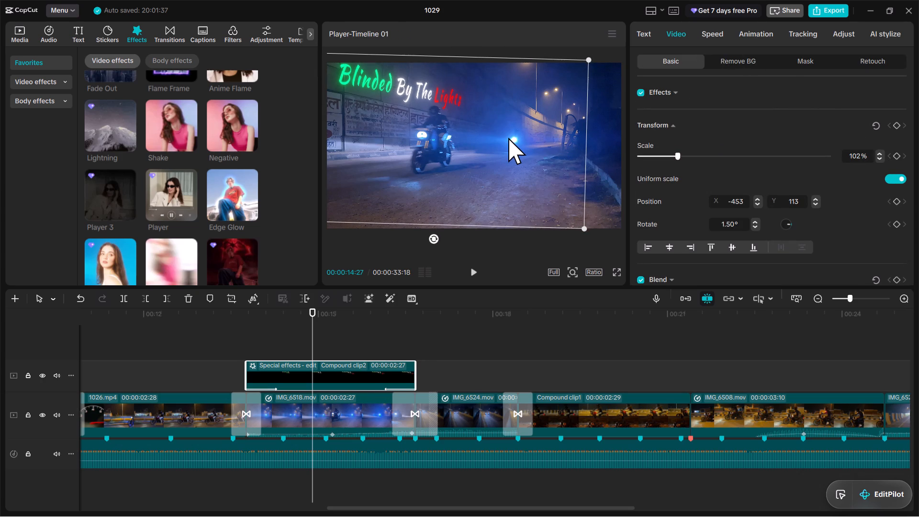
{"action": "left_click_drag", "start_coordinate": [508, 138], "coordinate": [511, 138]}
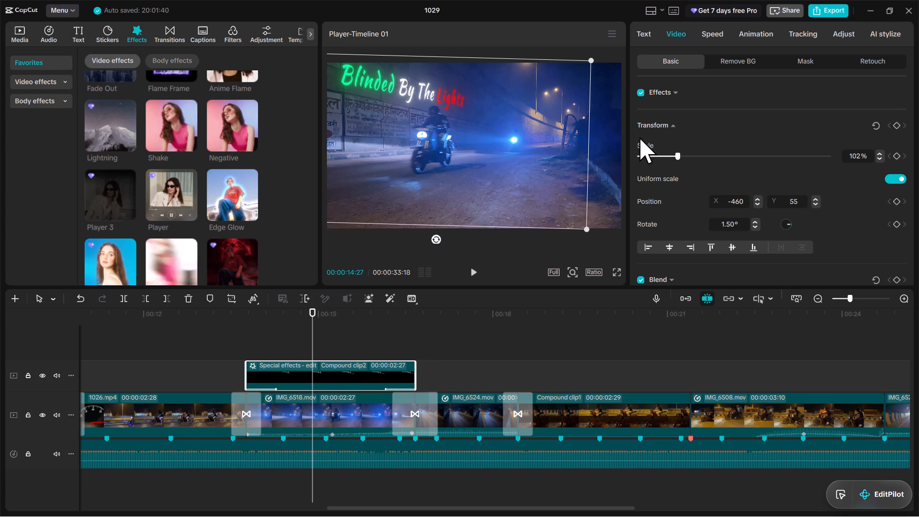
Play back the edit from just before the lyric through the following motorcycle clips.
{"action": "left_click_drag", "start_coordinate": [254, 326], "coordinate": [242, 328]}
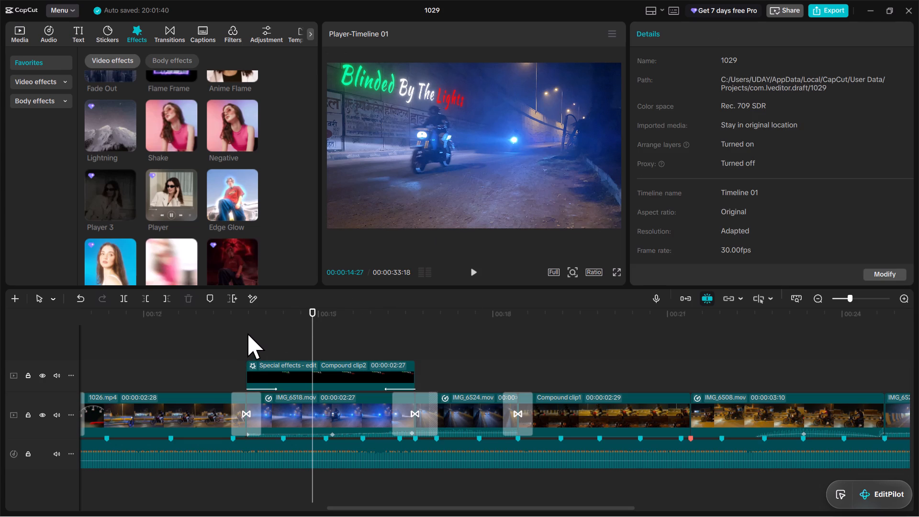
{"action": "left_click", "coordinate": [246, 326]}
{"action": "key", "text": "space"}
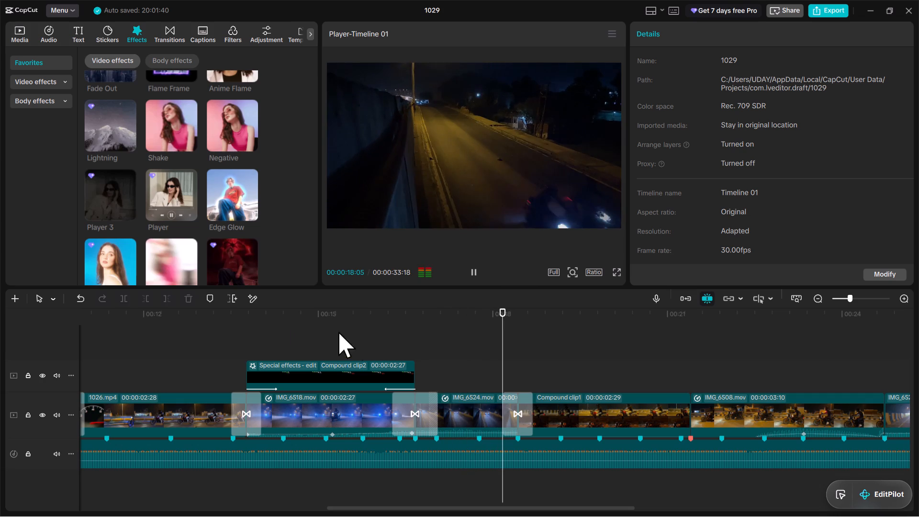
{"action": "left_click", "coordinate": [503, 334]}
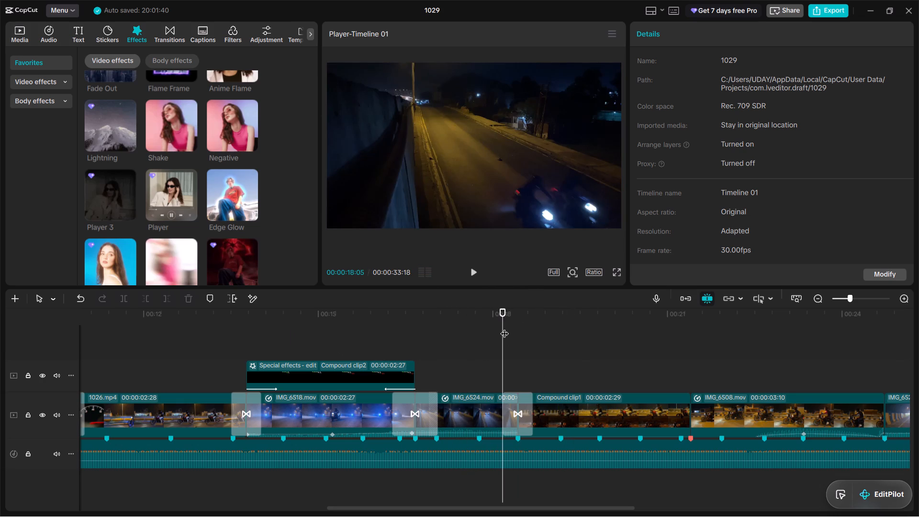
{"action": "key", "text": "space"}
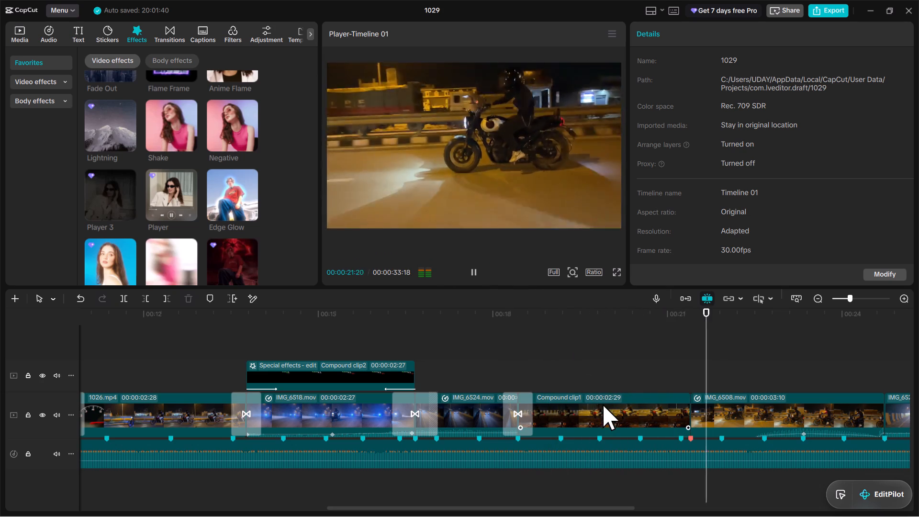
{"action": "left_click", "coordinate": [597, 368]}
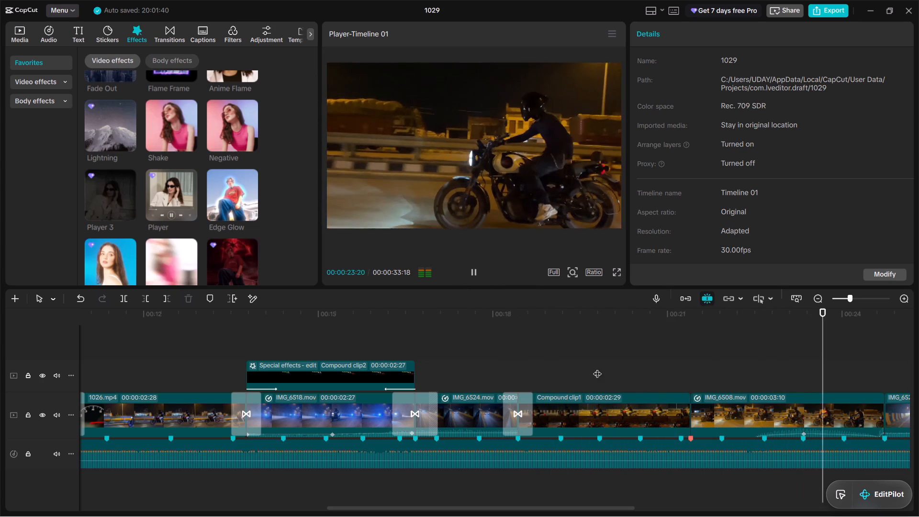
Inside Compound clip1, shift the filmstrip mask of the upper clip IMG_6502.mov to Y 71 and return to the main timeline.
{"action": "left_click_drag", "start_coordinate": [603, 349], "coordinate": [609, 349]}
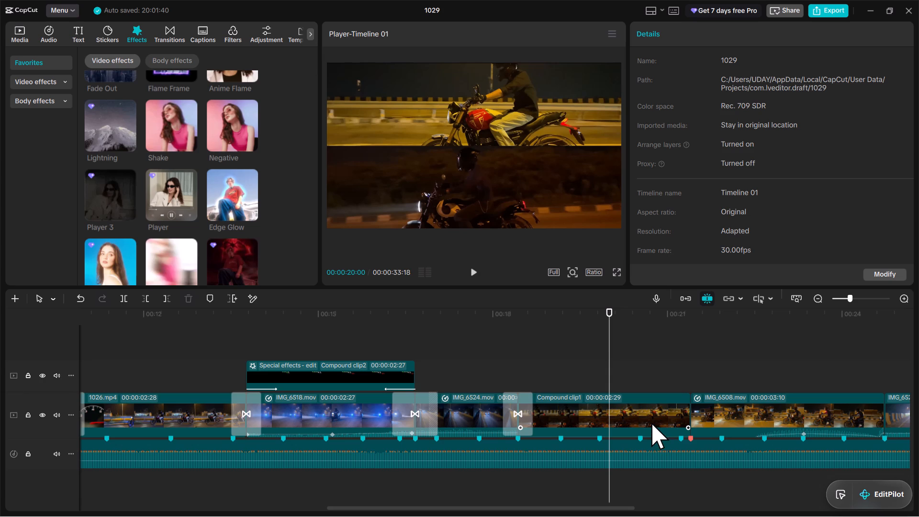
{"action": "double_click", "coordinate": [651, 423]}
{"action": "left_click", "coordinate": [266, 368]}
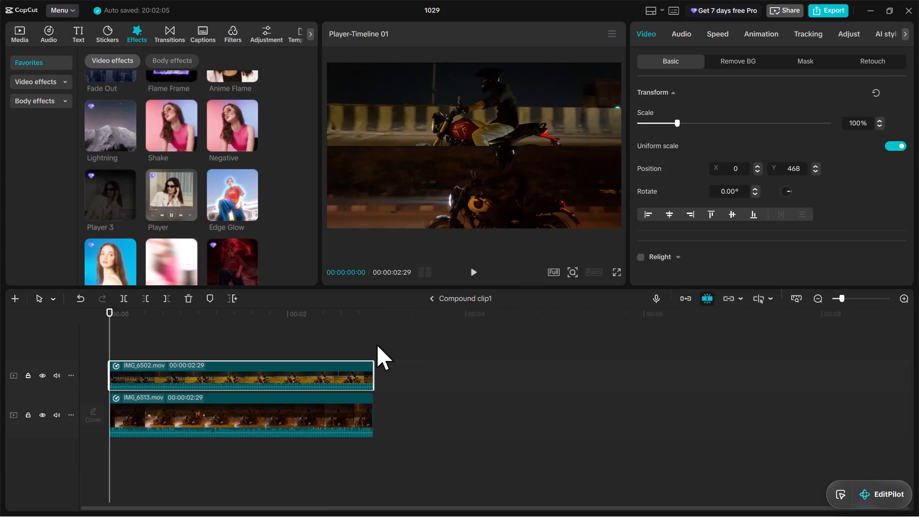
{"action": "left_click", "coordinate": [219, 323]}
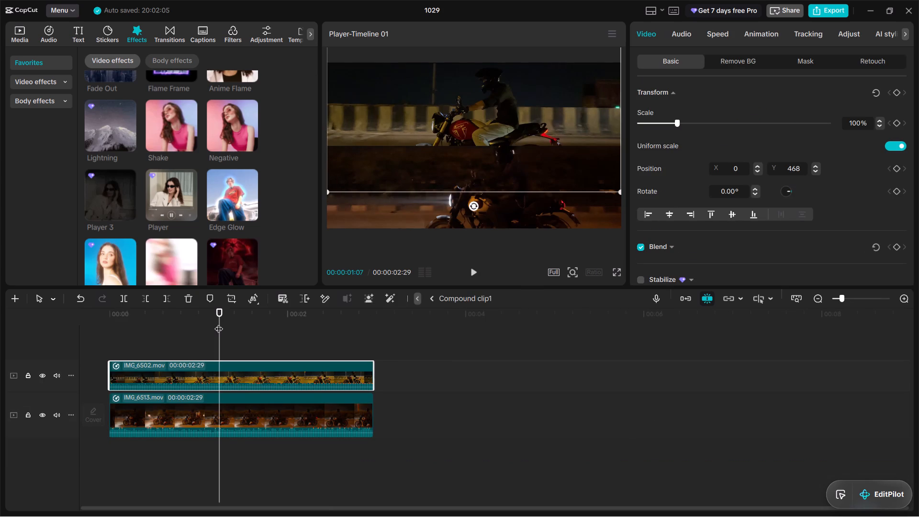
{"action": "left_click_drag", "start_coordinate": [220, 323], "coordinate": [229, 323]}
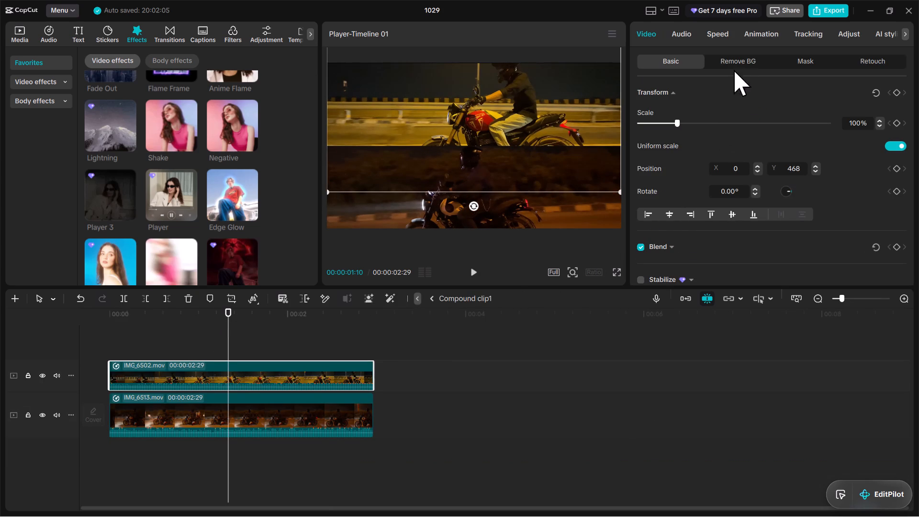
{"action": "left_click", "coordinate": [800, 58]}
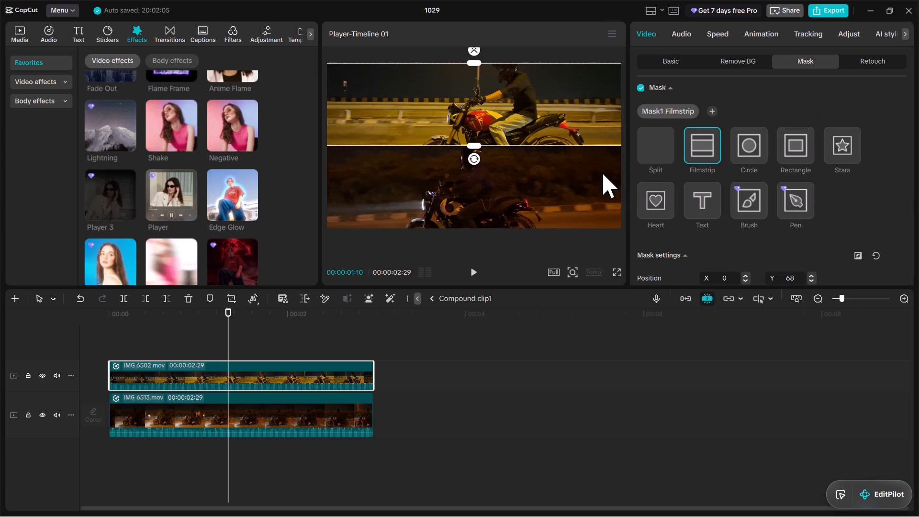
{"action": "left_click", "coordinate": [515, 116]}
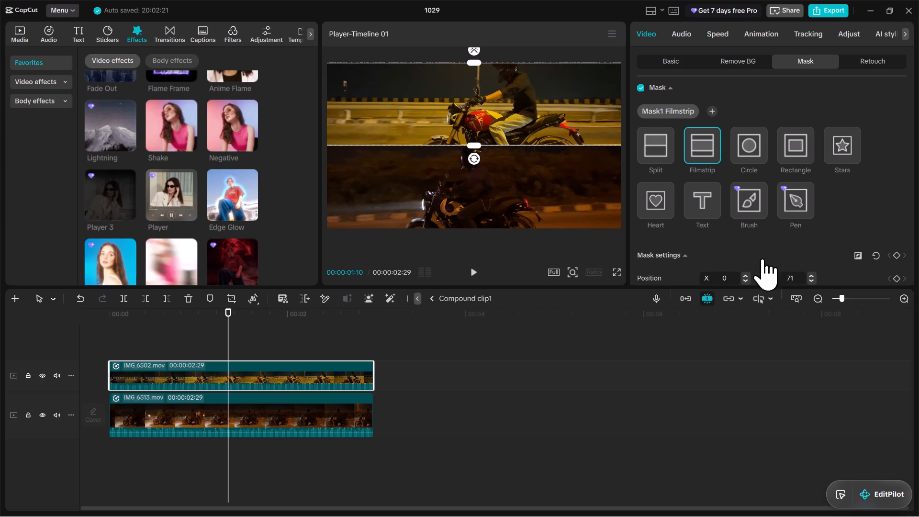
{"action": "left_click", "coordinate": [457, 300]}
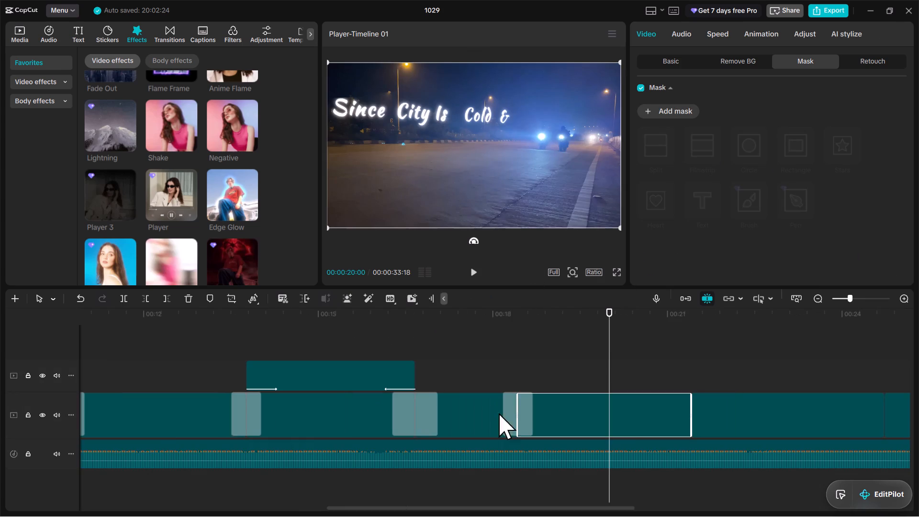
Play back the split-screen Compound clip1 from about 00:00:18:17 and check its pre-processing progress.
{"action": "left_click", "coordinate": [527, 337]}
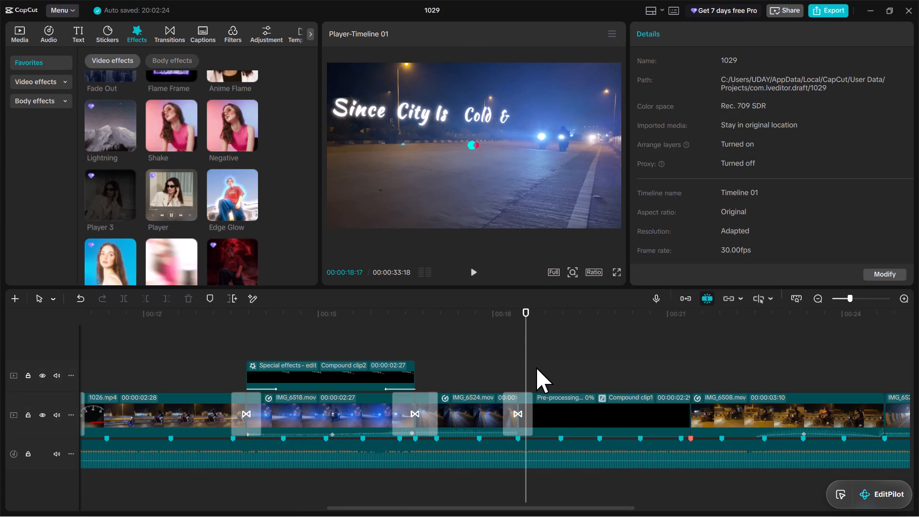
{"action": "key", "text": "space"}
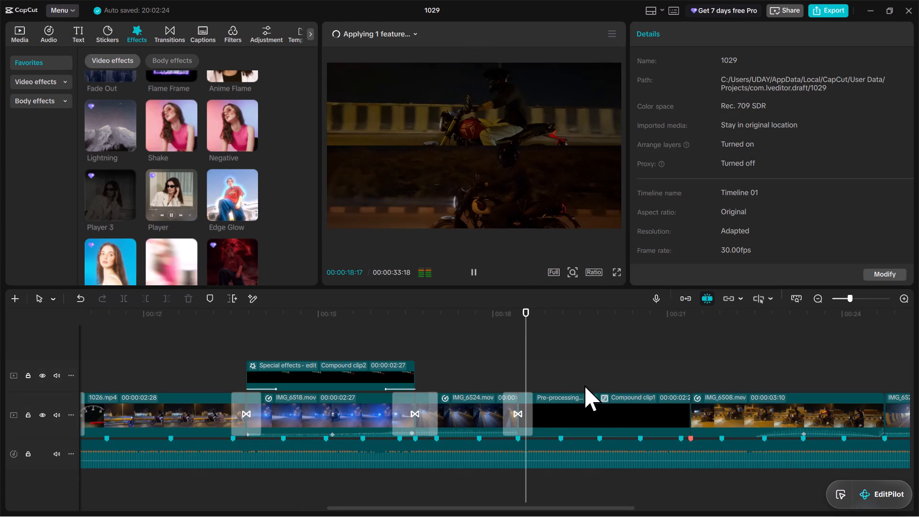
{"action": "key", "text": "space"}
{"action": "left_click", "coordinate": [684, 337]}
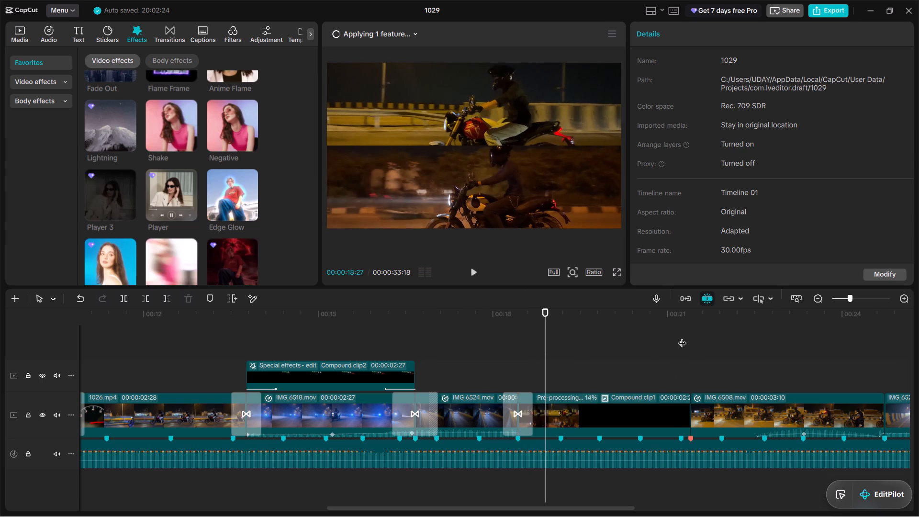
{"action": "left_click", "coordinate": [409, 33]}
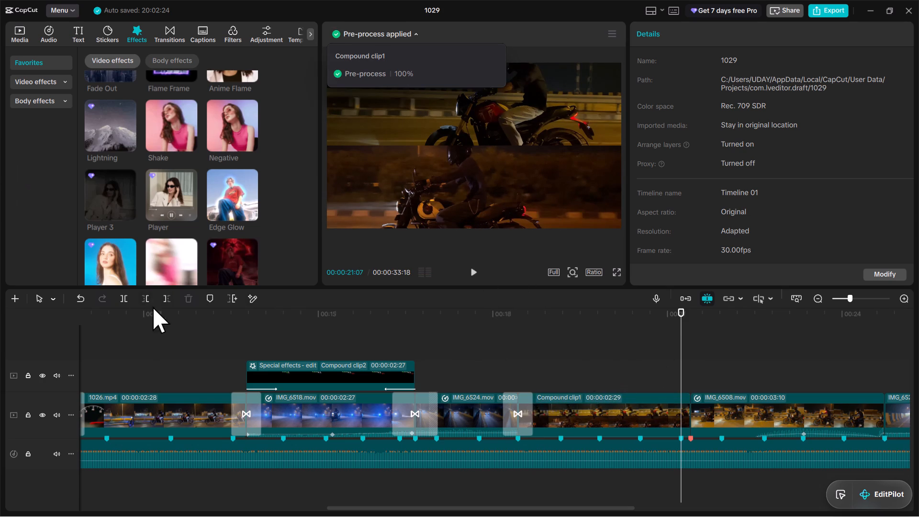
Play and scrub through the 1026.mp4 clip around 00:00:11 to 00:00:13 to review the passing motorcycle.
{"action": "left_click_drag", "start_coordinate": [856, 296], "coordinate": [847, 303]}
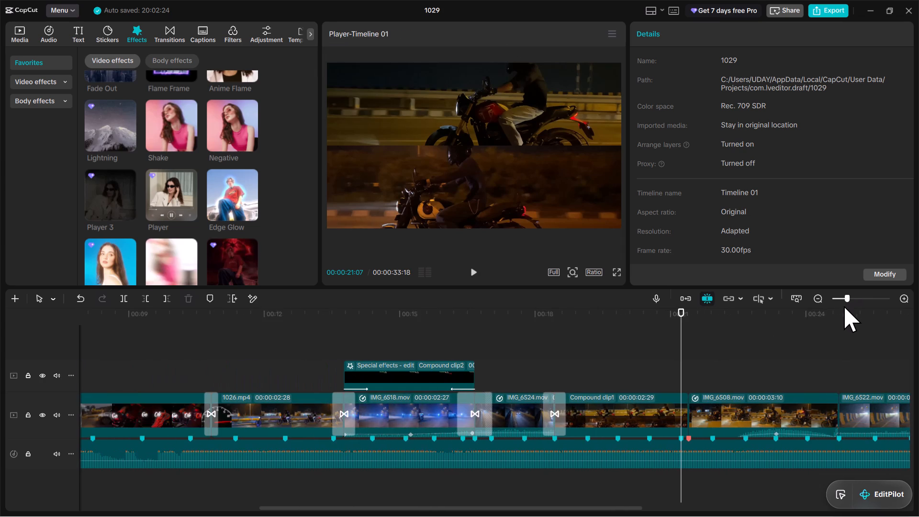
{"action": "left_click", "coordinate": [163, 326]}
{"action": "key", "text": "space"}
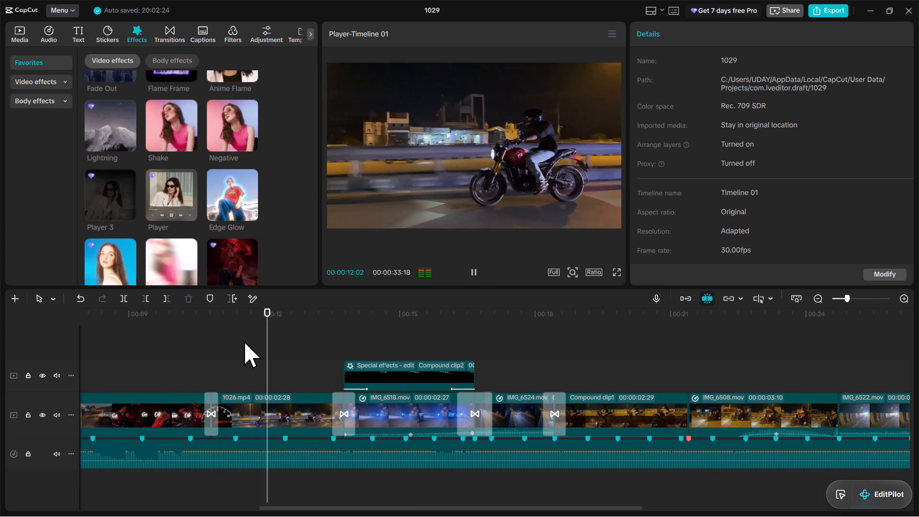
{"action": "left_click", "coordinate": [274, 328]}
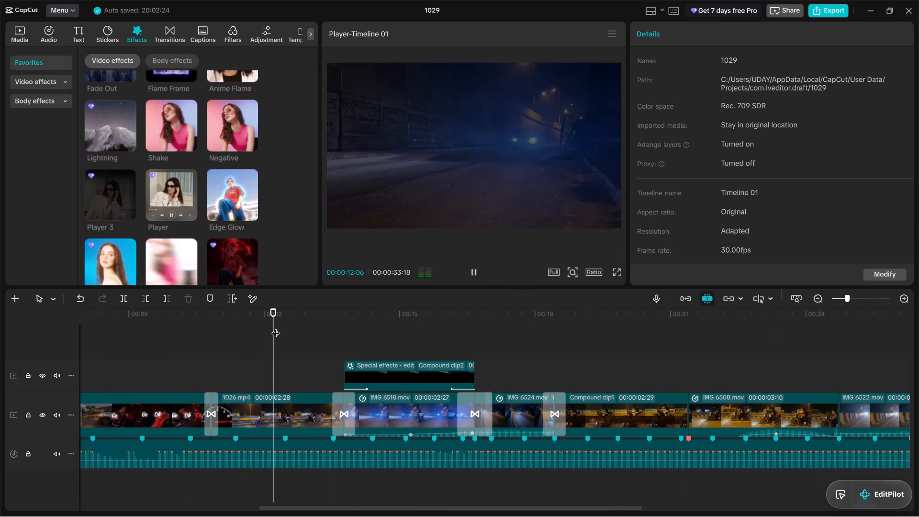
{"action": "left_click_drag", "start_coordinate": [276, 327], "coordinate": [312, 326]}
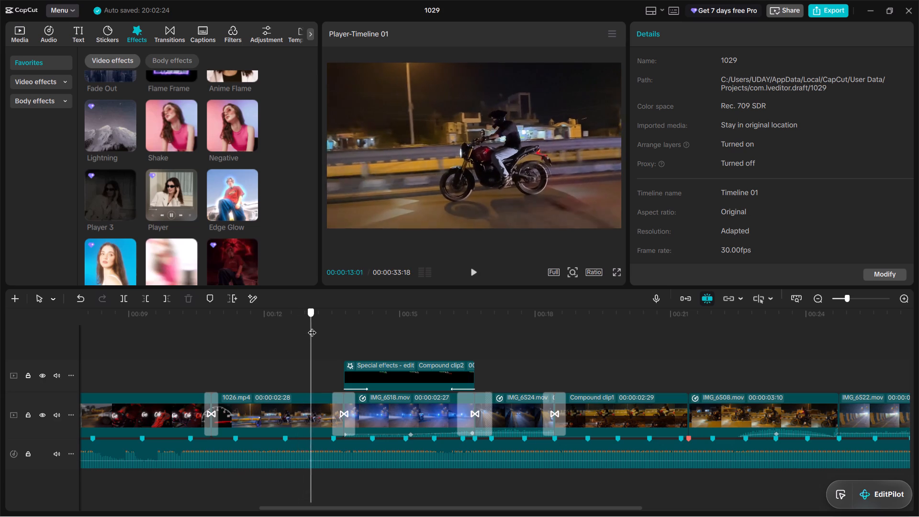
{"action": "left_click_drag", "start_coordinate": [312, 326], "coordinate": [245, 344]}
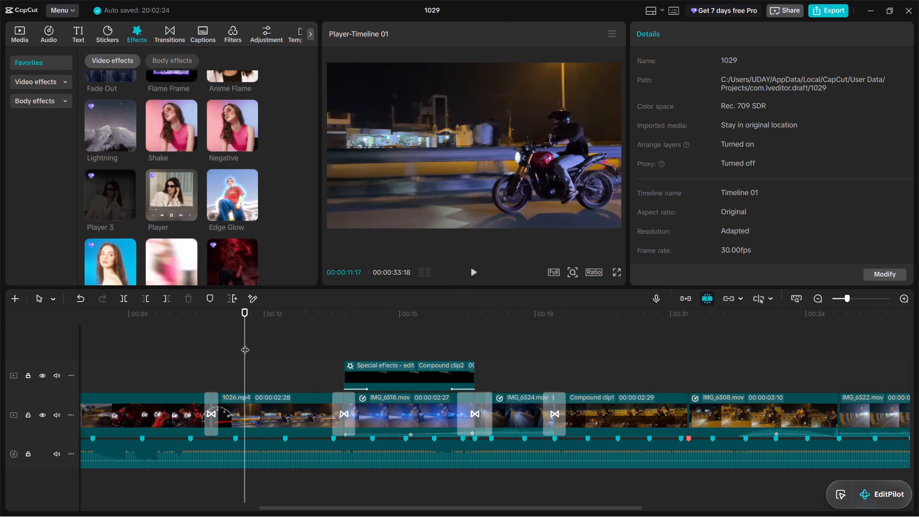
{"action": "key", "text": "space"}
{"action": "key", "text": "space"}
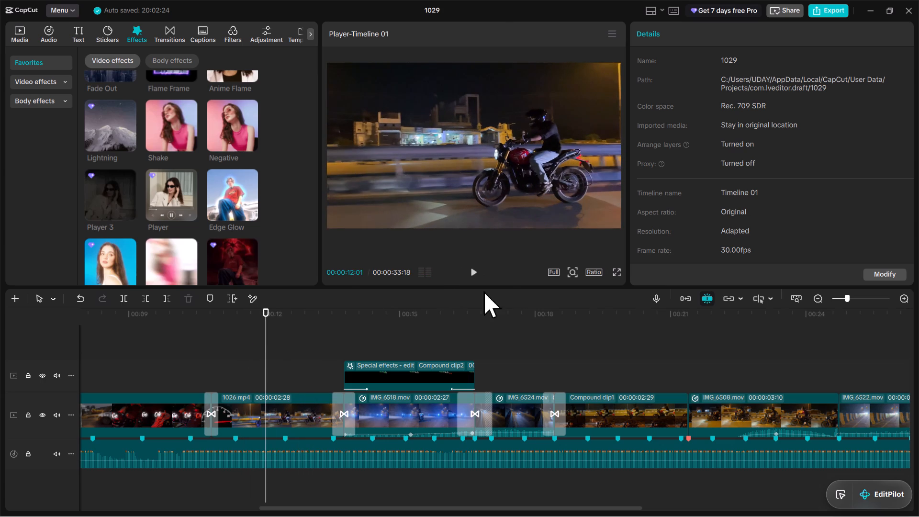
Replay the start of the 1026.mp4 clip from about 00:00:11 in full-screen preview, and return to the editor.
{"action": "left_click", "coordinate": [236, 323]}
{"action": "left_click", "coordinate": [617, 270]}
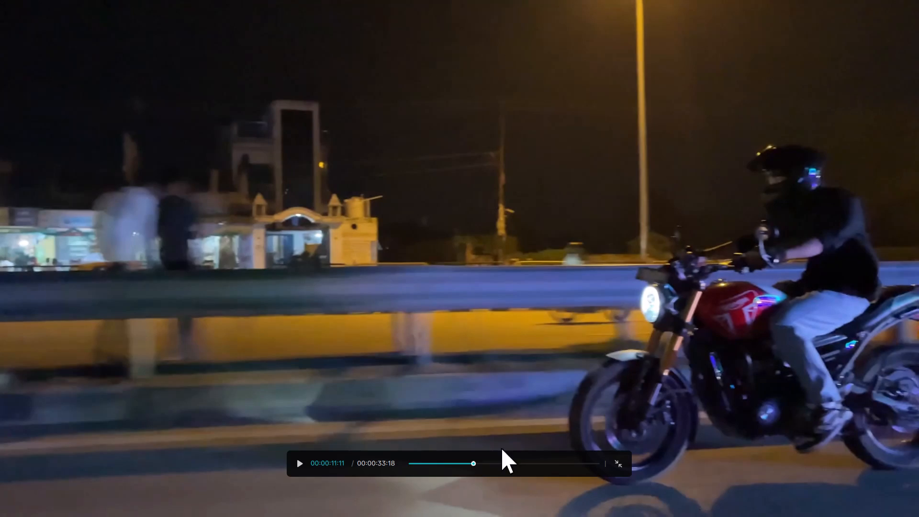
{"action": "left_click", "coordinate": [298, 462]}
{"action": "left_click", "coordinate": [298, 461]}
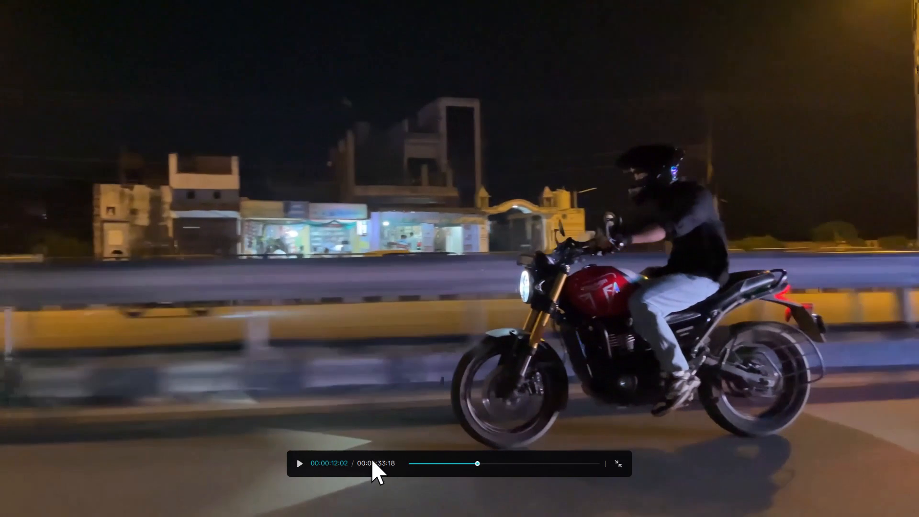
{"action": "left_click", "coordinate": [472, 464]}
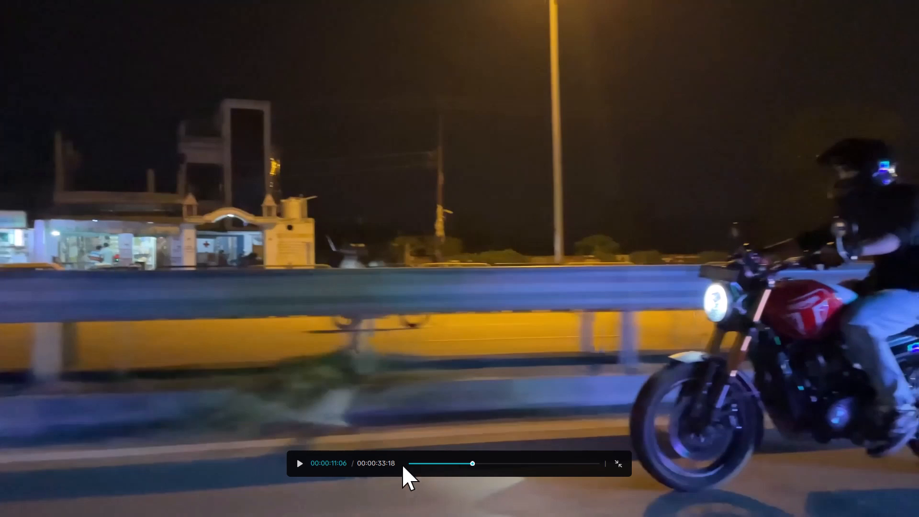
{"action": "left_click", "coordinate": [302, 458]}
{"action": "left_click", "coordinate": [302, 458]}
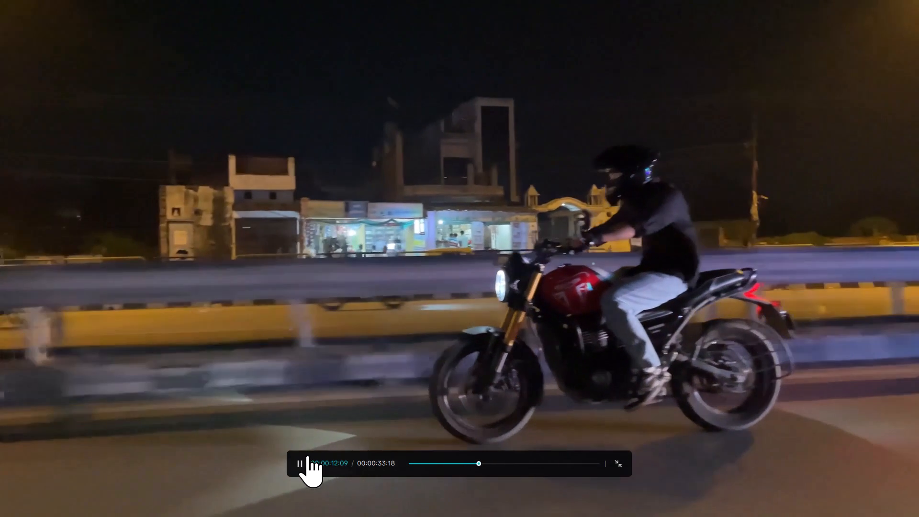
{"action": "left_click", "coordinate": [616, 464]}
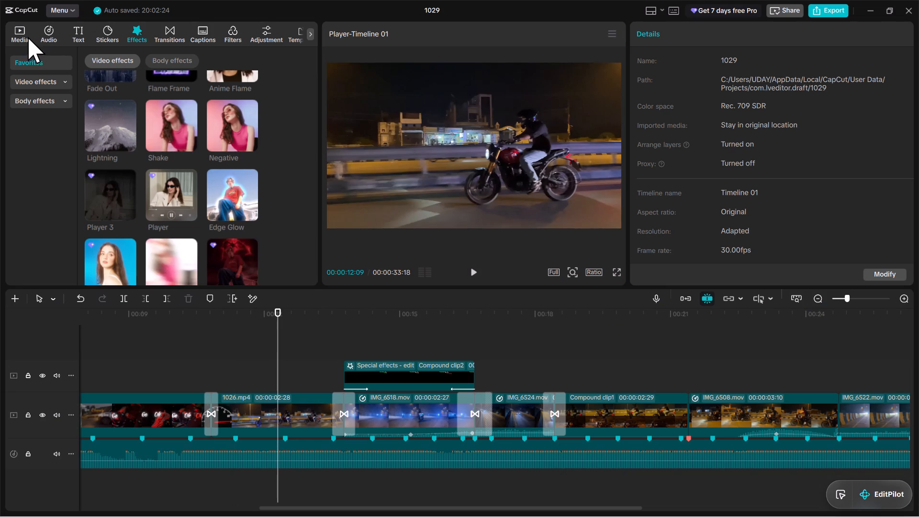
Browse the bike edit media folder, preview IMG_6503.mov, and return to the timeline at 00:00:14:12.
{"action": "left_click", "coordinate": [27, 39]}
{"action": "double_click", "coordinate": [208, 119]}
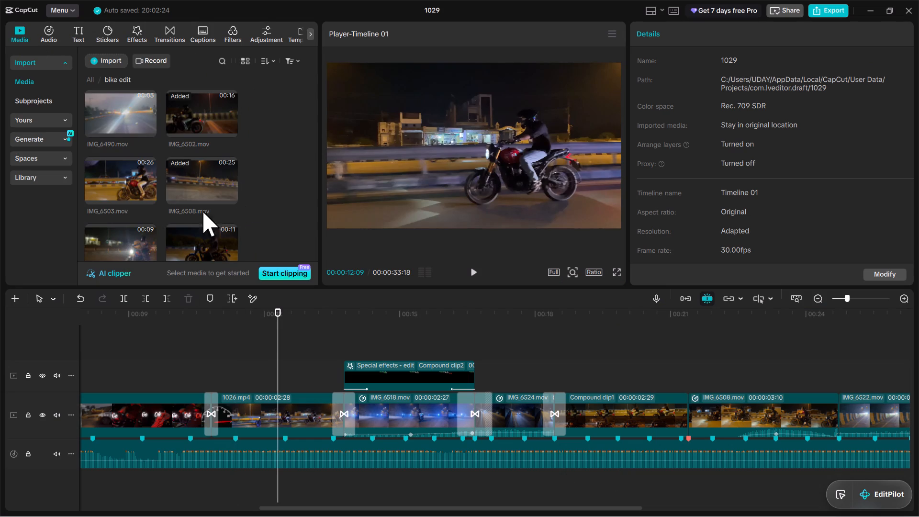
{"action": "left_click", "coordinate": [123, 179]}
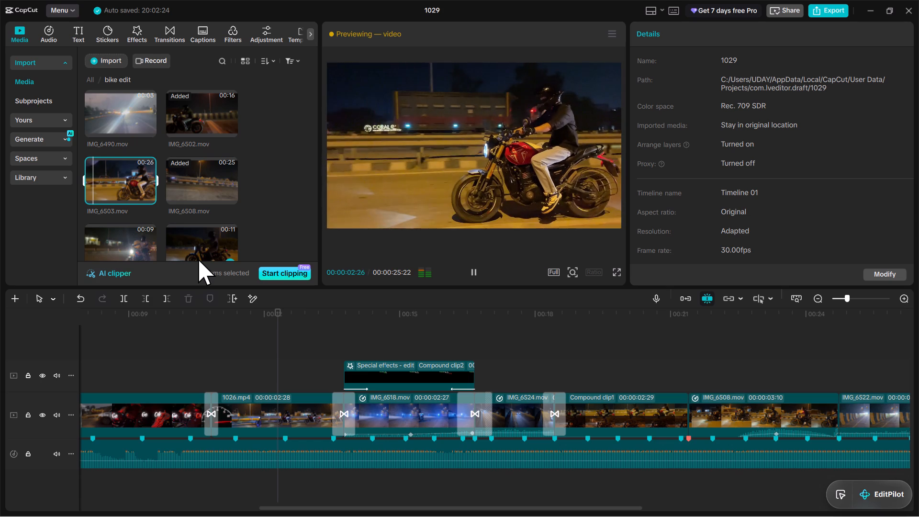
{"action": "scroll", "coordinate": [207, 203], "scroll_direction": "down", "scroll_amount": 2}
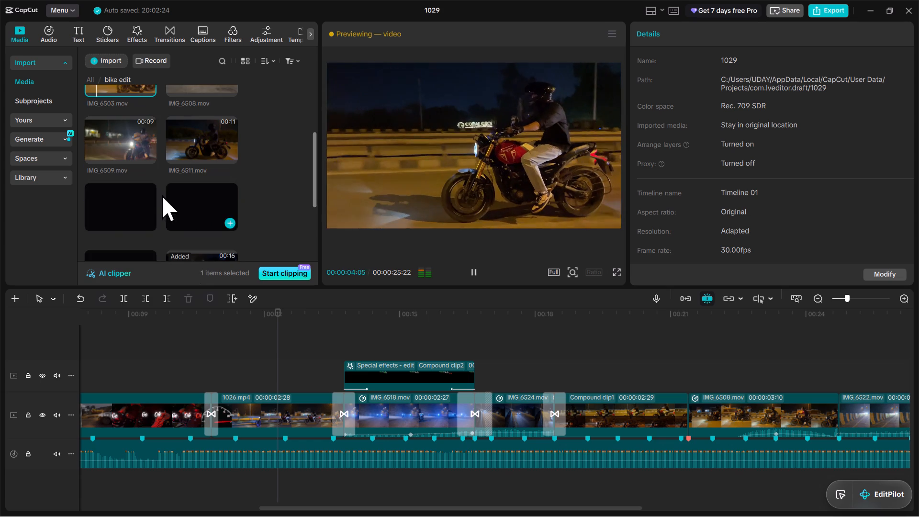
{"action": "scroll", "coordinate": [186, 206], "scroll_direction": "down", "scroll_amount": 1}
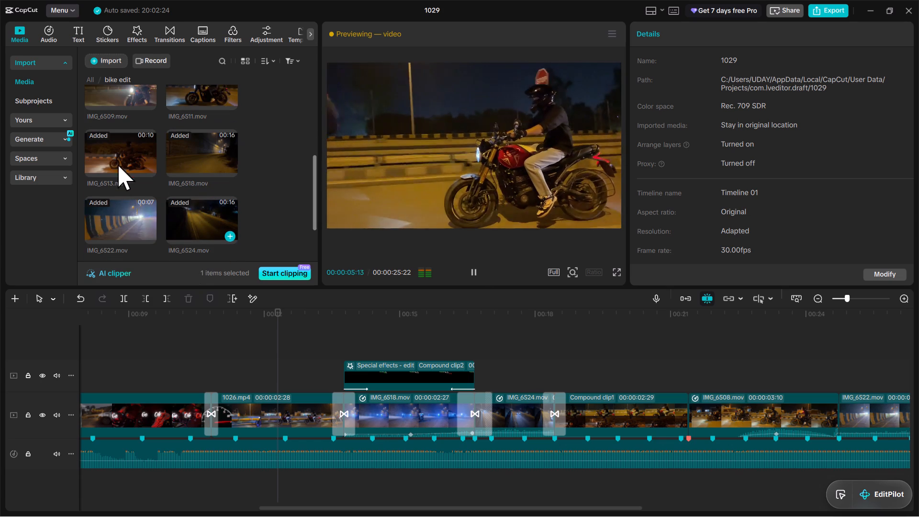
{"action": "scroll", "coordinate": [149, 192], "scroll_direction": "up", "scroll_amount": 1}
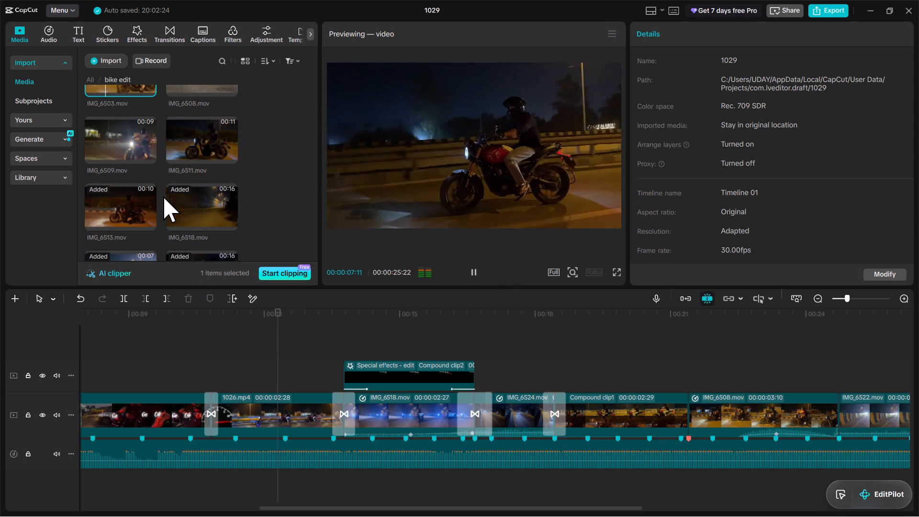
{"action": "scroll", "coordinate": [197, 183], "scroll_direction": "up", "scroll_amount": 3}
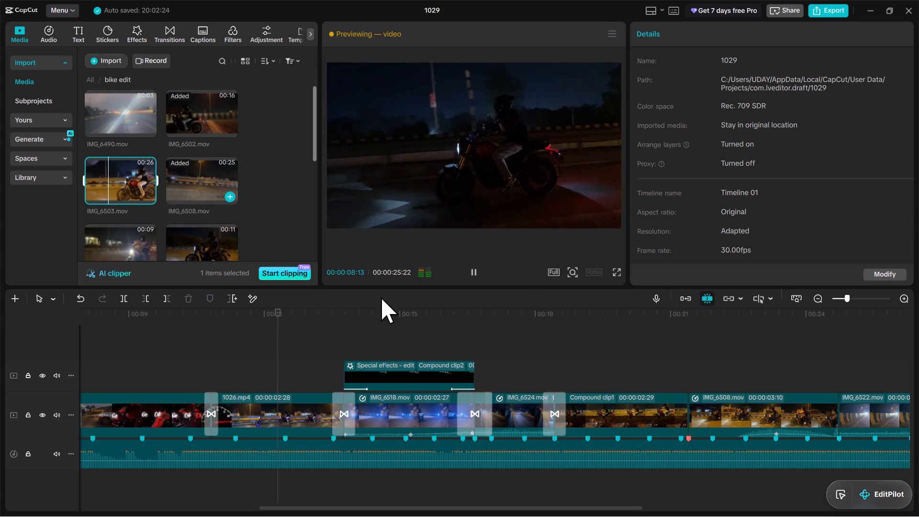
{"action": "left_click", "coordinate": [372, 338]}
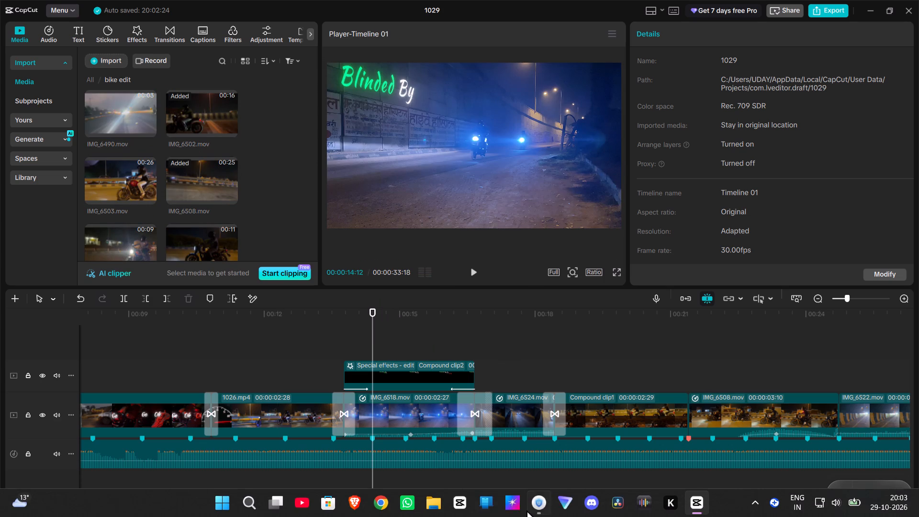
Switch to File Explorer, open 1026.mp4 from CapCut's Videos folder, and watch it in Media Player up to the side-view motorcycle shot.
{"action": "left_click", "coordinate": [444, 504]}
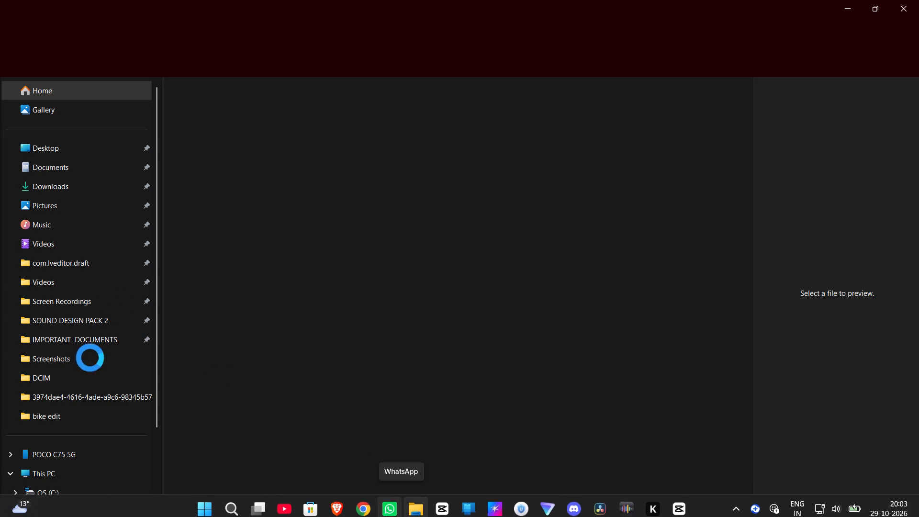
{"action": "left_click", "coordinate": [75, 290]}
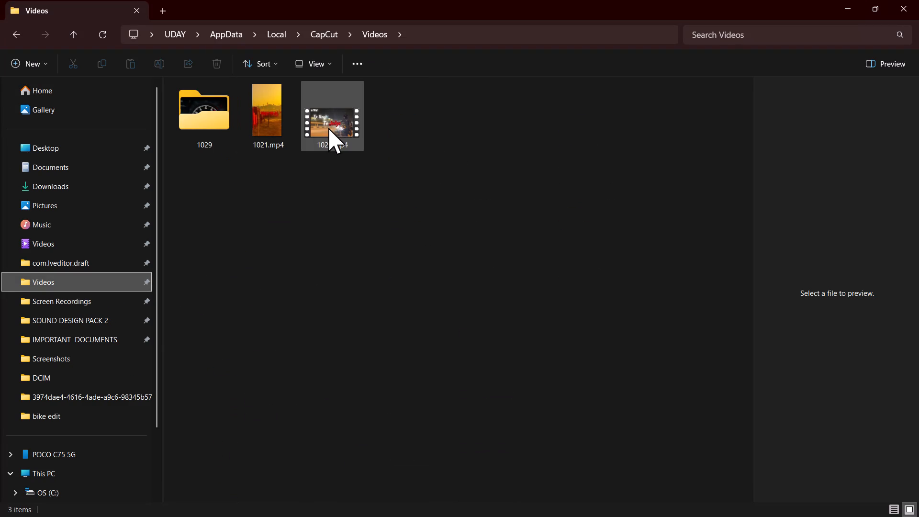
{"action": "double_click", "coordinate": [331, 128]}
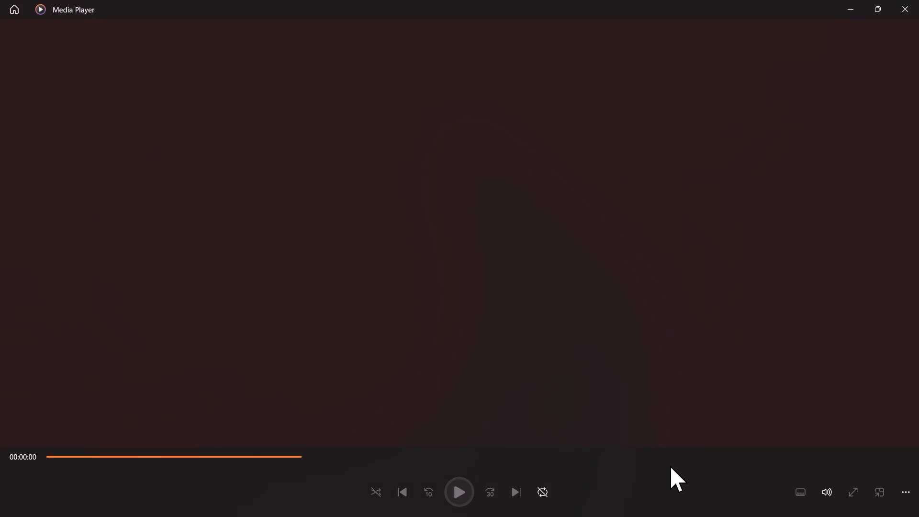
{"action": "left_click", "coordinate": [451, 491]}
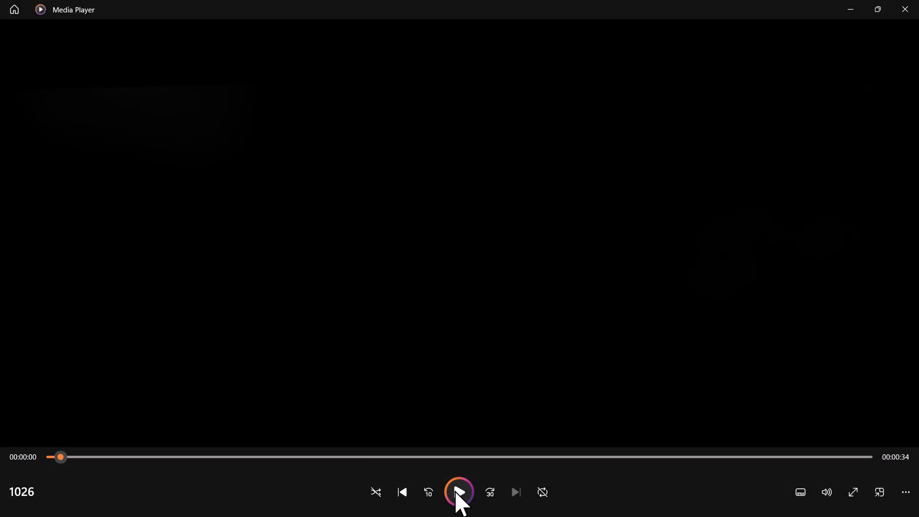
{"action": "left_click", "coordinate": [455, 491]}
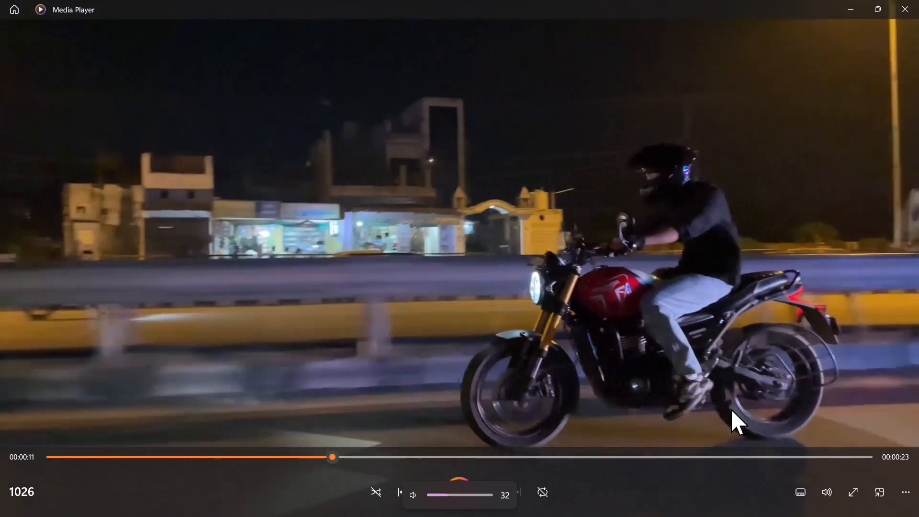
{"action": "left_click", "coordinate": [731, 355]}
{"action": "left_click_drag", "start_coordinate": [890, 1], "coordinate": [895, 1]}
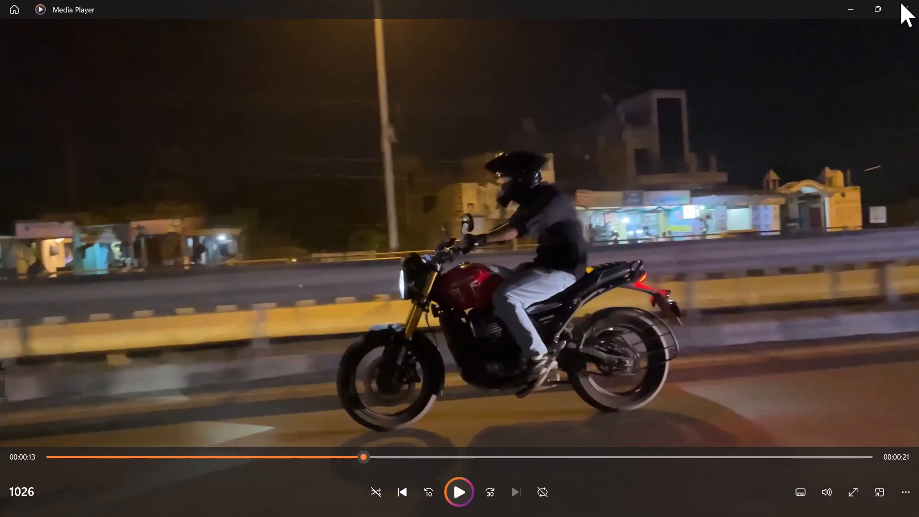
Close Media Player and File Explorer, and play the CapCut edit from 00:00:12:06 to about 00:00:15.
{"action": "left_click", "coordinate": [906, 2]}
{"action": "left_click", "coordinate": [915, 4]}
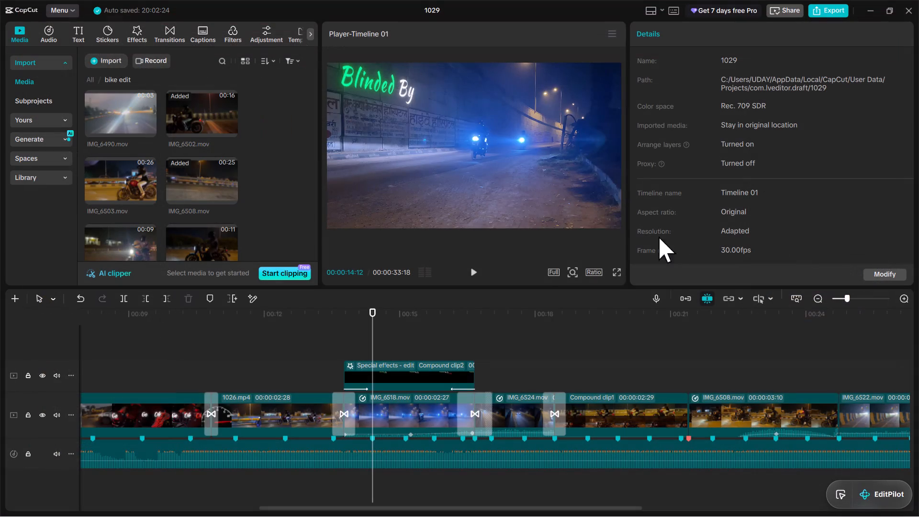
{"action": "left_click", "coordinate": [274, 334]}
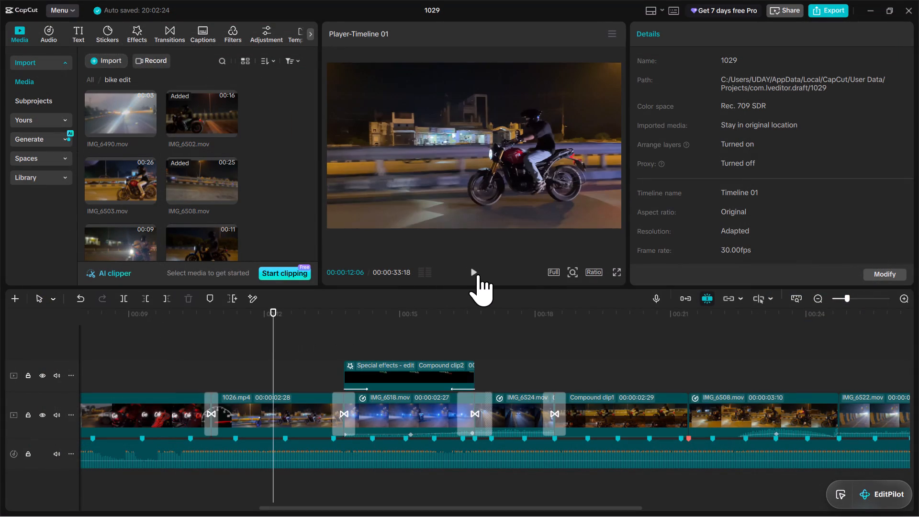
{"action": "left_click", "coordinate": [476, 274]}
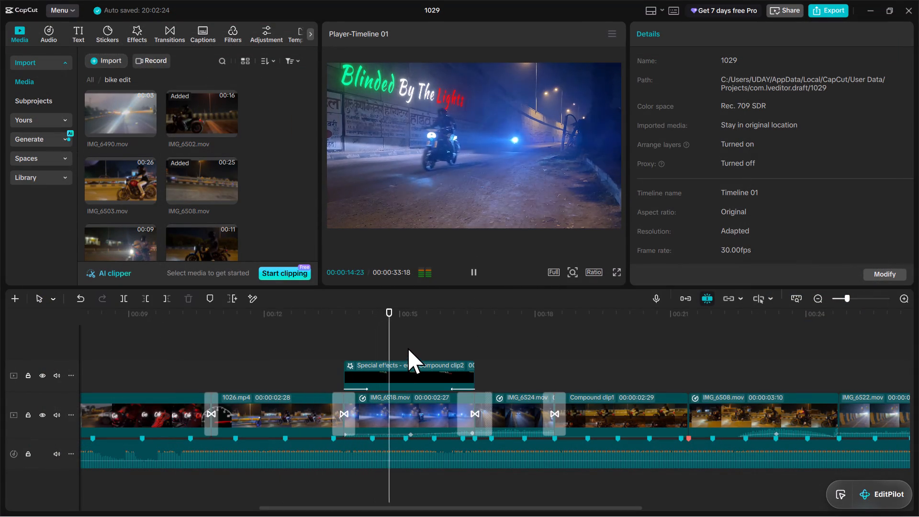
{"action": "key", "text": "space"}
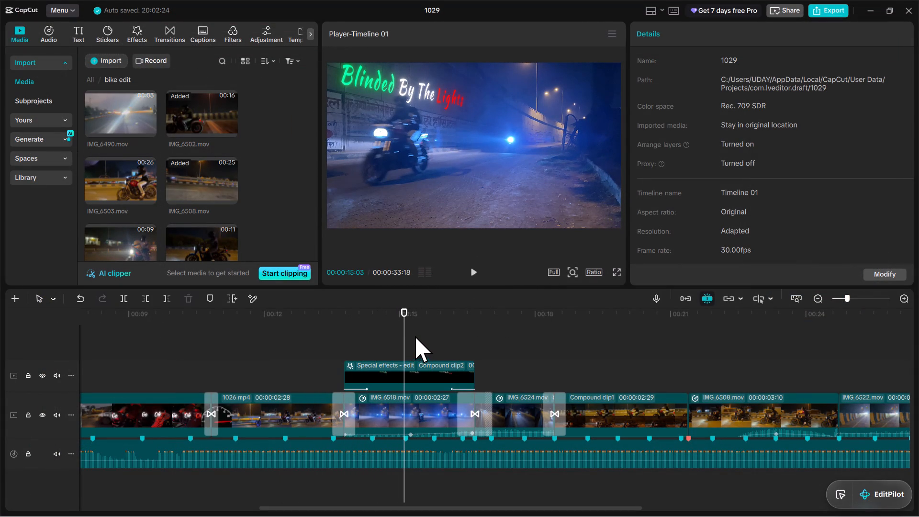
Nudge the "Blinded By The Lights" lyric compound clip slightly right and down in the frame.
{"action": "left_click", "coordinate": [425, 374]}
{"action": "left_click", "coordinate": [439, 159]}
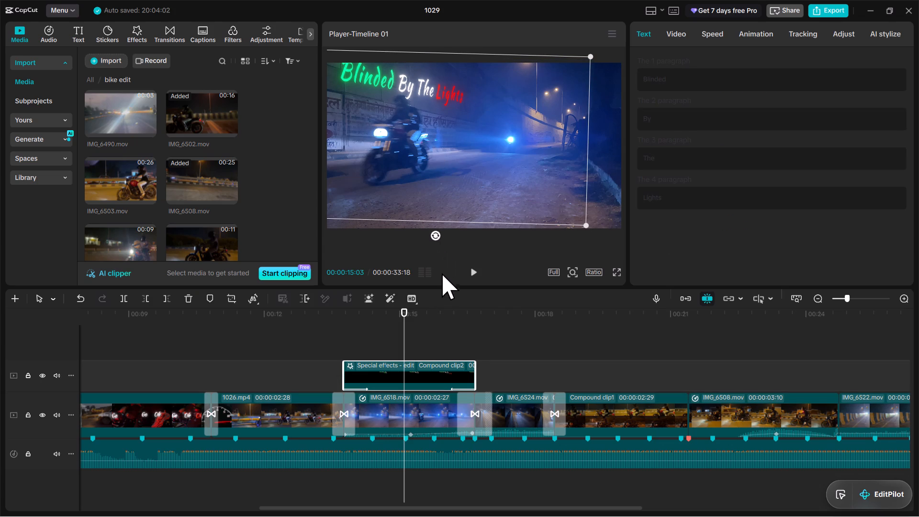
{"action": "left_click", "coordinate": [436, 198]}
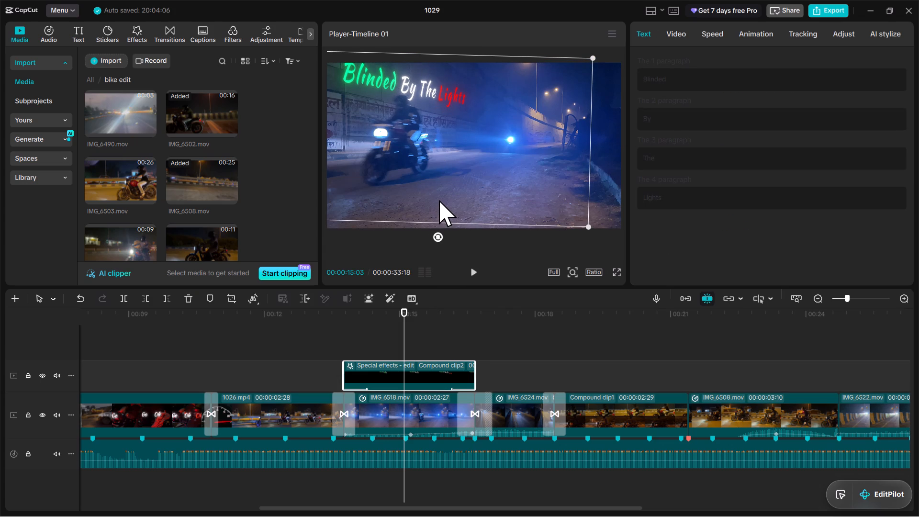
Play the edit from 00:00:15:03 through the split-screen section to the beginning of the IMG_6508.mov clip.
{"action": "key", "text": "space"}
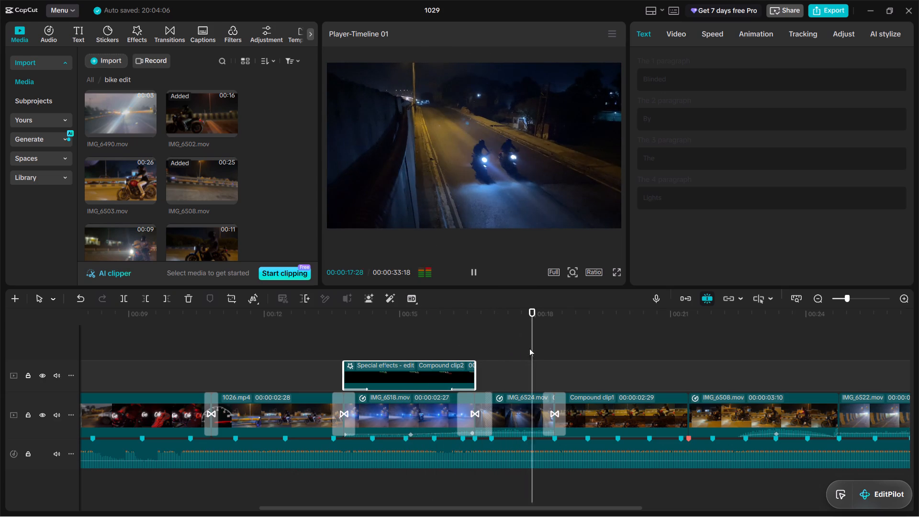
{"action": "key", "text": "space"}
{"action": "left_click", "coordinate": [531, 323]}
{"action": "key", "text": "space"}
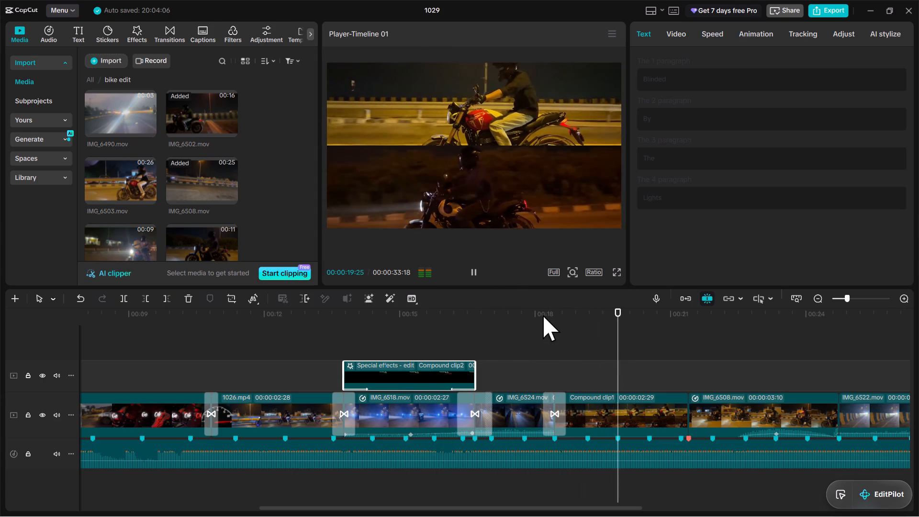
{"action": "left_click", "coordinate": [619, 357]}
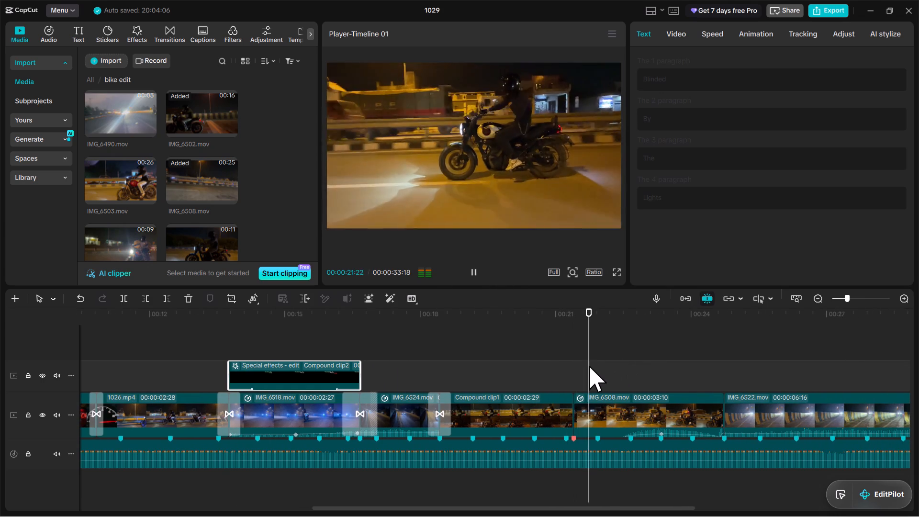
Add a Bounce Left transition between Compound clip1 and IMG_6508.mov, allowing duplicate frames to be created.
{"action": "left_click", "coordinate": [579, 326]}
{"action": "left_click", "coordinate": [595, 407]}
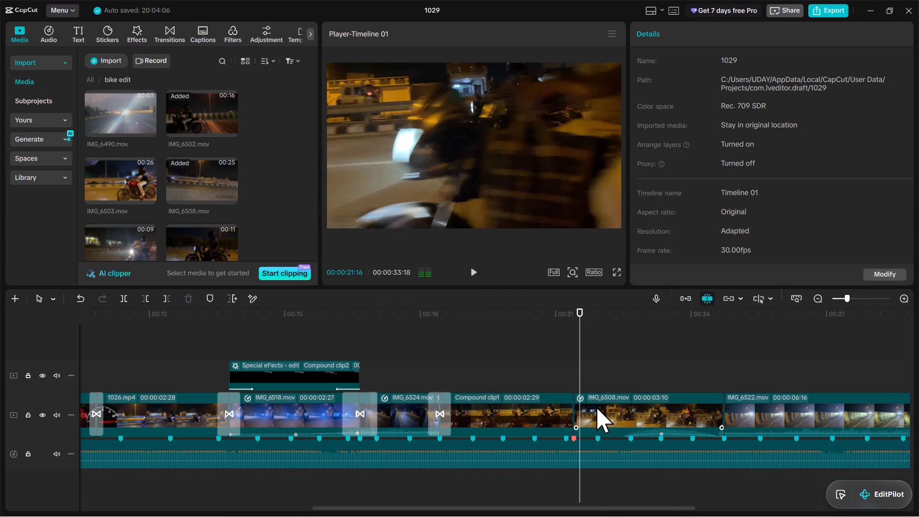
{"action": "left_click", "coordinate": [169, 34]}
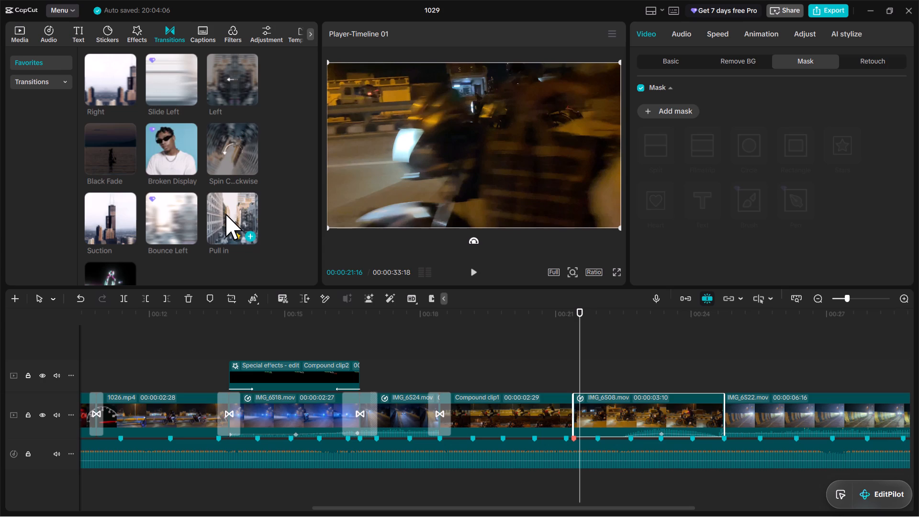
{"action": "left_click_drag", "start_coordinate": [167, 214], "coordinate": [503, 389]}
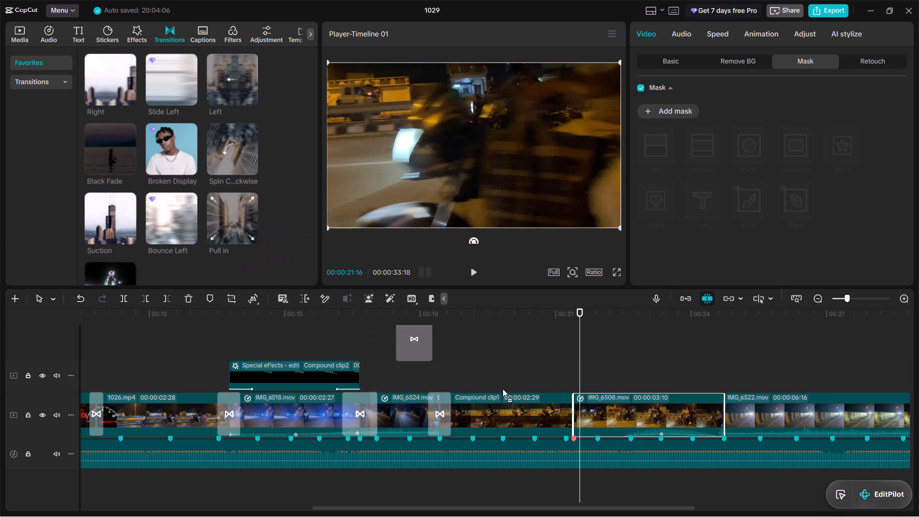
{"action": "left_click_drag", "start_coordinate": [503, 389], "coordinate": [561, 406]}
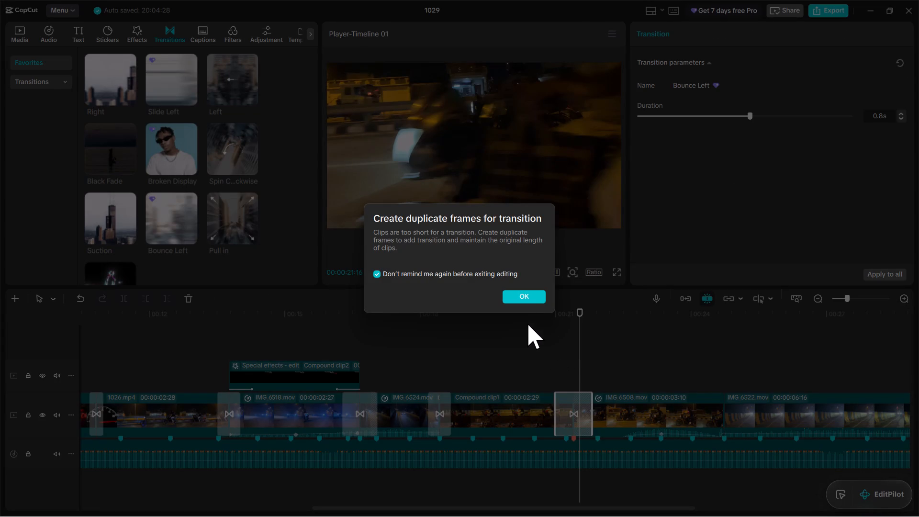
{"action": "left_click", "coordinate": [527, 299]}
Play the edit from 00:00:21:00 through the new transition and on to the final clip.
{"action": "left_click", "coordinate": [556, 325]}
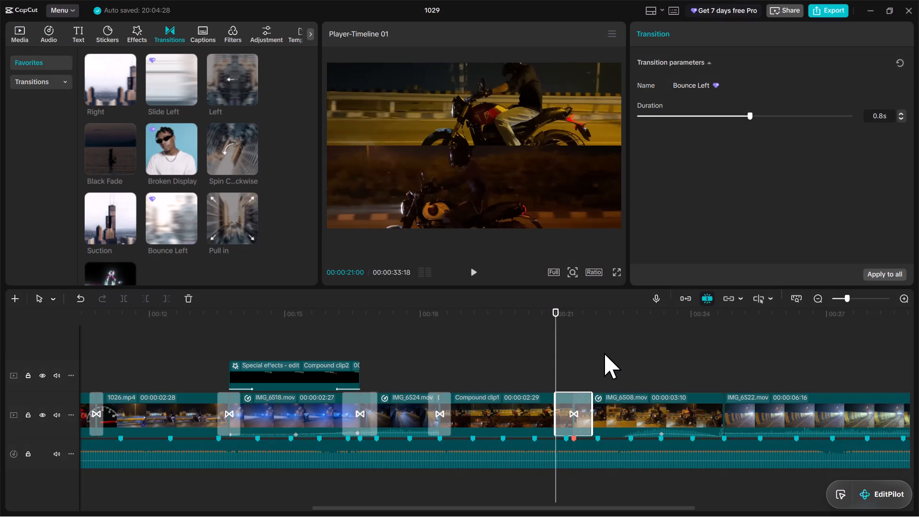
{"action": "key", "text": "space"}
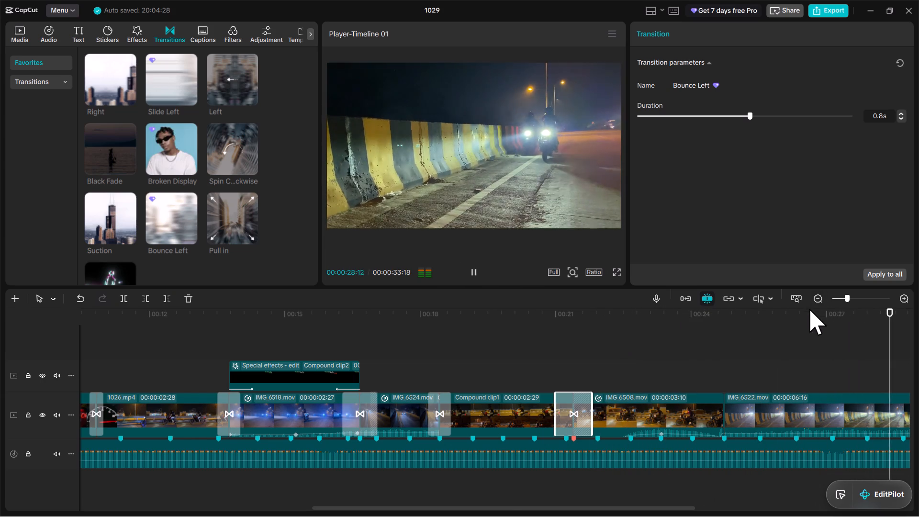
{"action": "left_click_drag", "start_coordinate": [847, 299], "coordinate": [841, 303]}
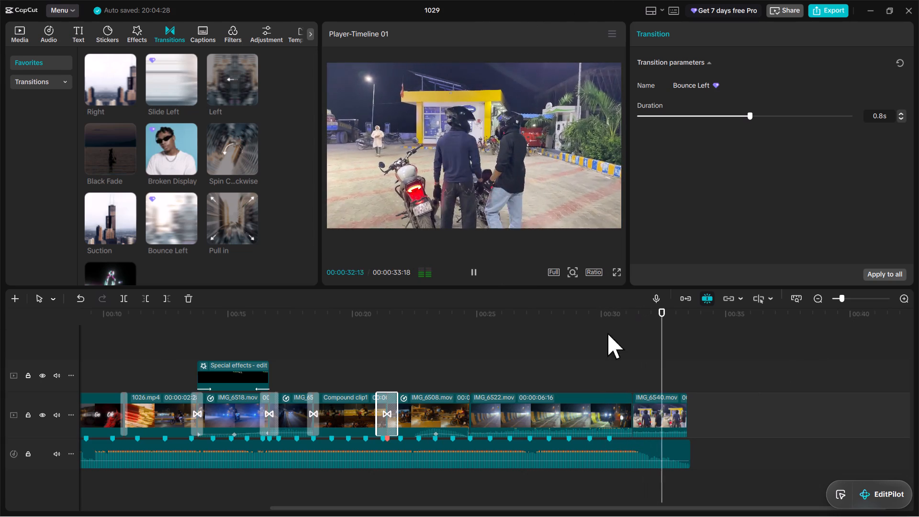
Mute the final IMG_6540.mov clip by lowering its volume to -∞ dB.
{"action": "left_click", "coordinate": [667, 405]}
{"action": "left_click", "coordinate": [685, 57]}
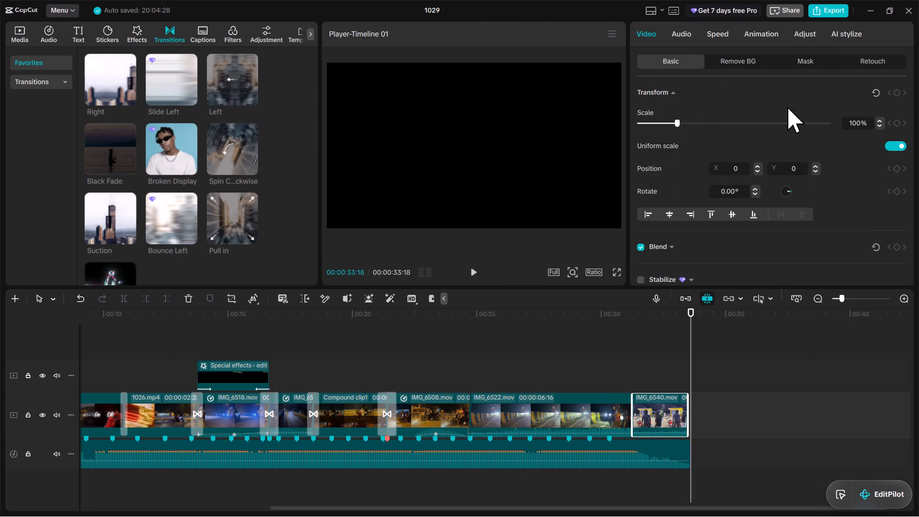
{"action": "left_click_drag", "start_coordinate": [689, 35], "coordinate": [691, 39]}
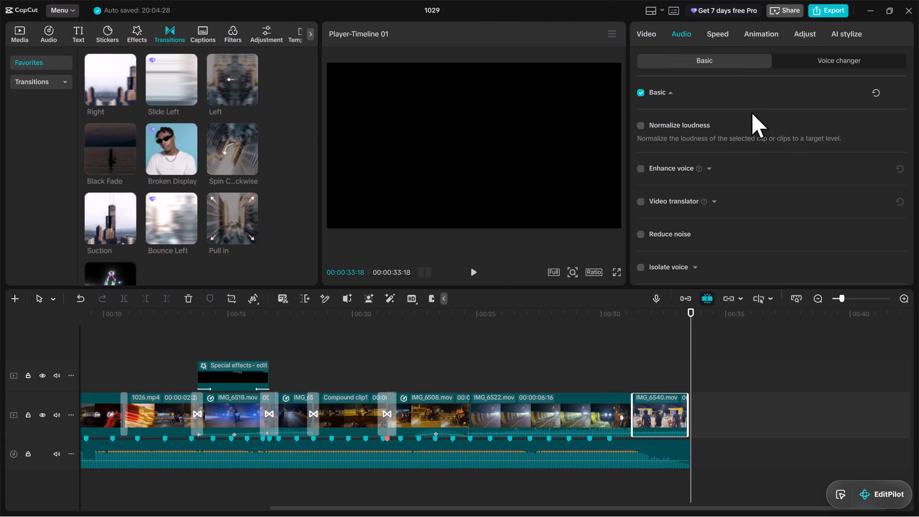
{"action": "left_click_drag", "start_coordinate": [780, 122], "coordinate": [581, 184]}
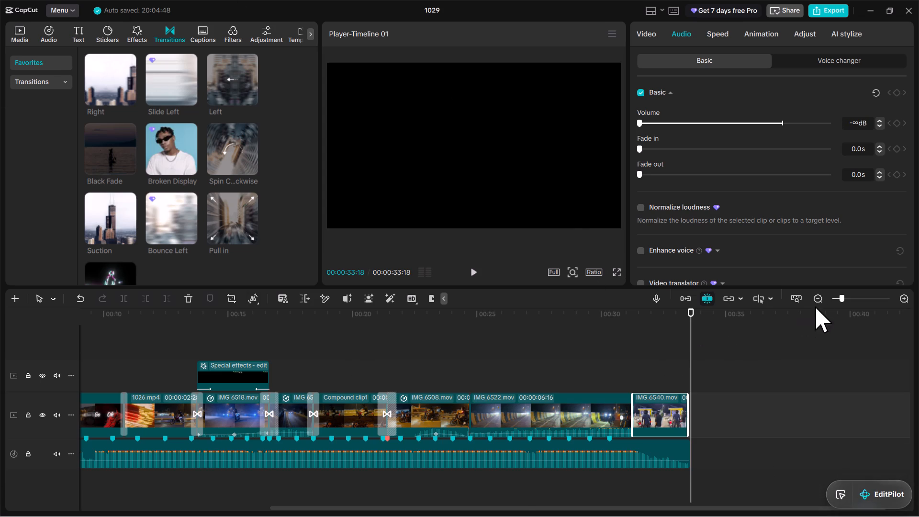
Review the edit from 00:00:00:12, briefly at double speed, replay it from about 00:00:05, and check the last clips in the bike edit media folder.
{"action": "left_click_drag", "start_coordinate": [848, 299], "coordinate": [837, 305]}
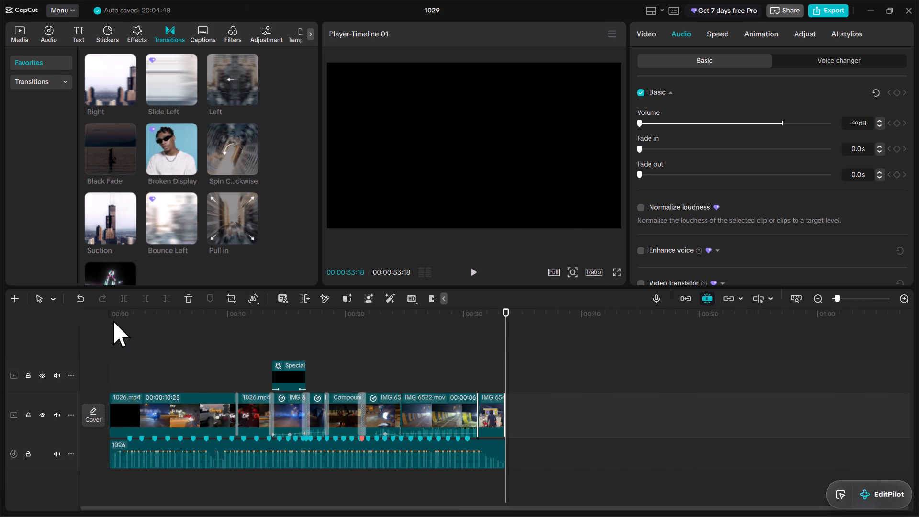
{"action": "left_click", "coordinate": [114, 318]}
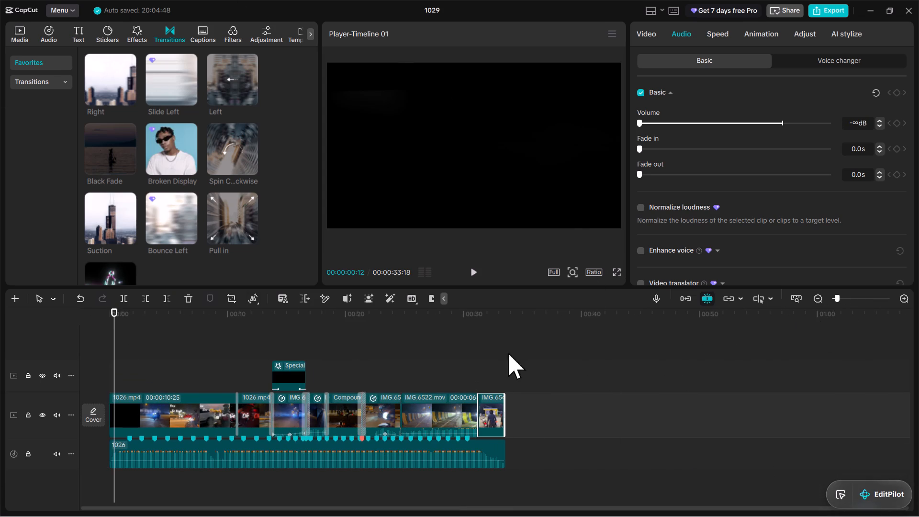
{"action": "key", "text": "space"}
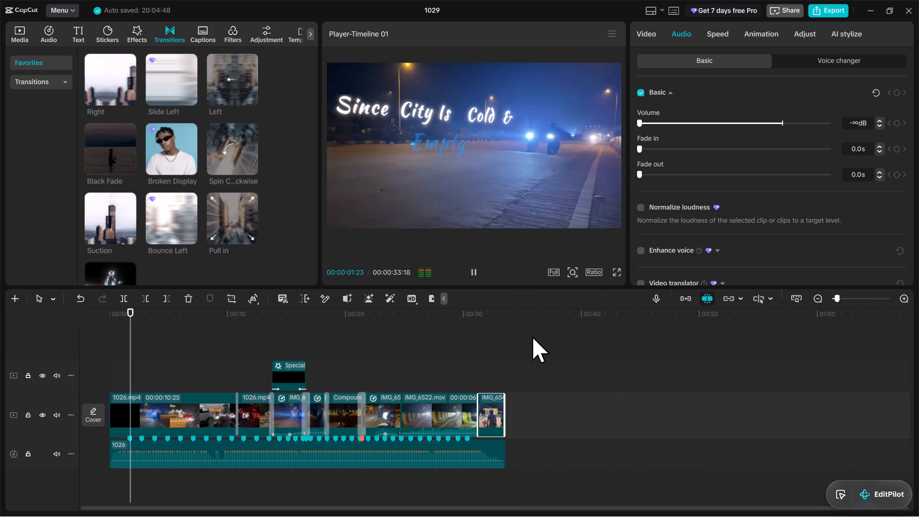
{"action": "key", "text": "l"}
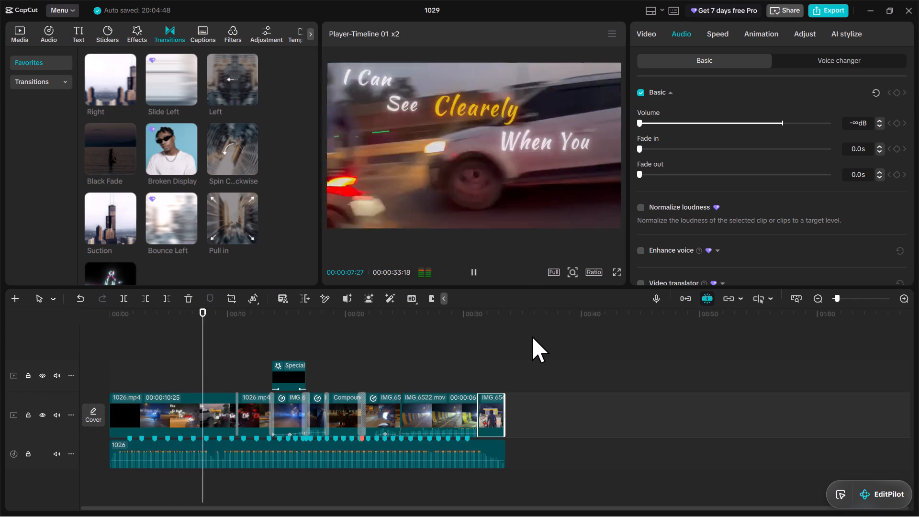
{"action": "key", "text": "space"}
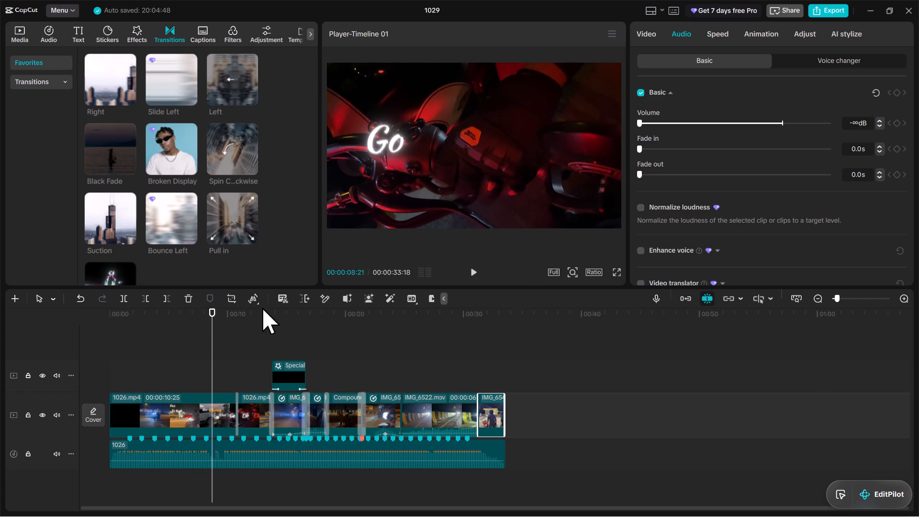
{"action": "left_click", "coordinate": [161, 306]}
{"action": "left_click", "coordinate": [172, 314]}
{"action": "key", "text": "space"}
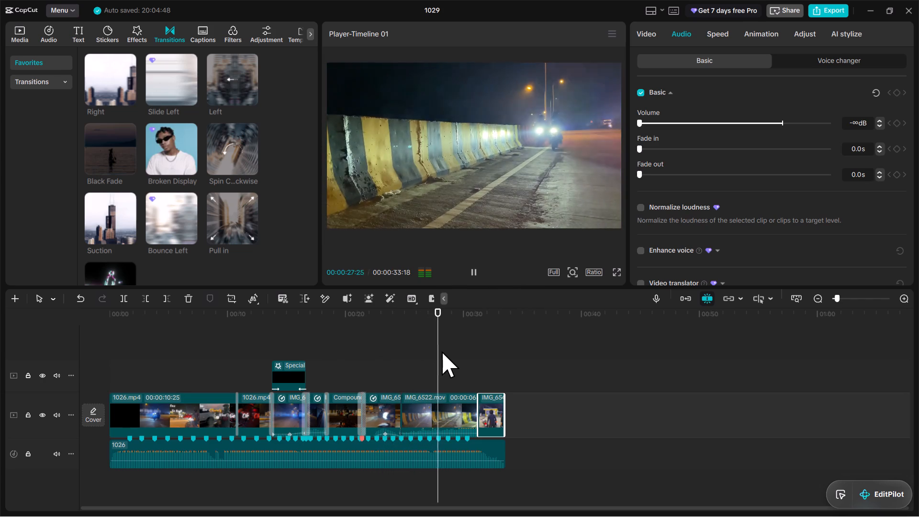
{"action": "left_click", "coordinate": [30, 21]}
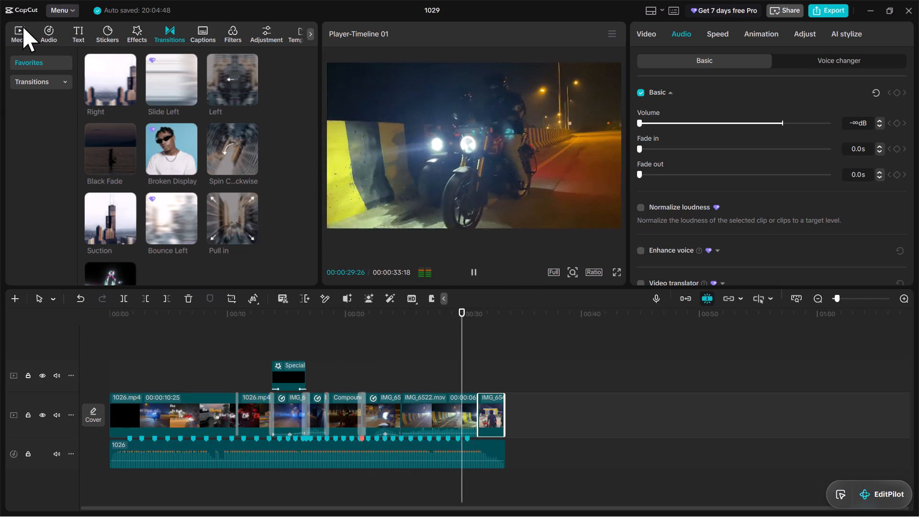
{"action": "left_click", "coordinate": [22, 26]}
{"action": "scroll", "coordinate": [202, 182], "scroll_direction": "down", "scroll_amount": 9}
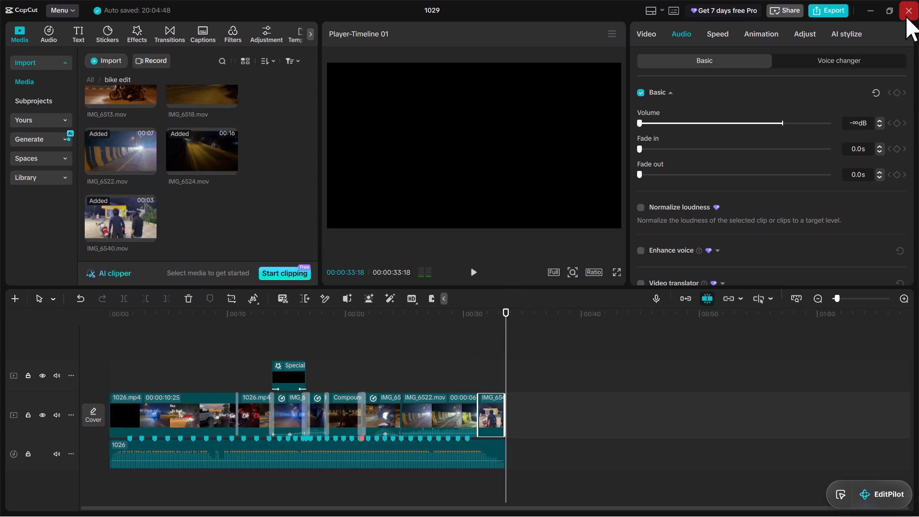
Close project 1029 and exit CapCut.
{"action": "left_click", "coordinate": [906, 16]}
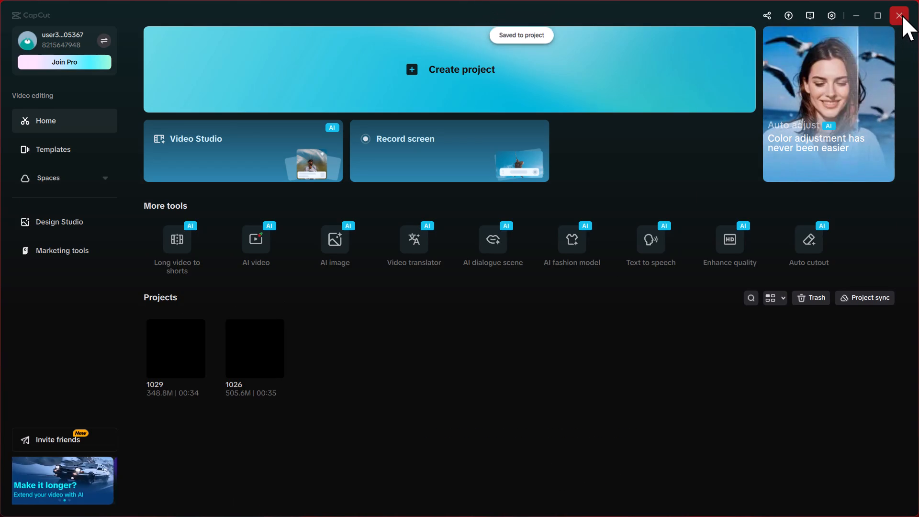
{"action": "left_click", "coordinate": [902, 15]}
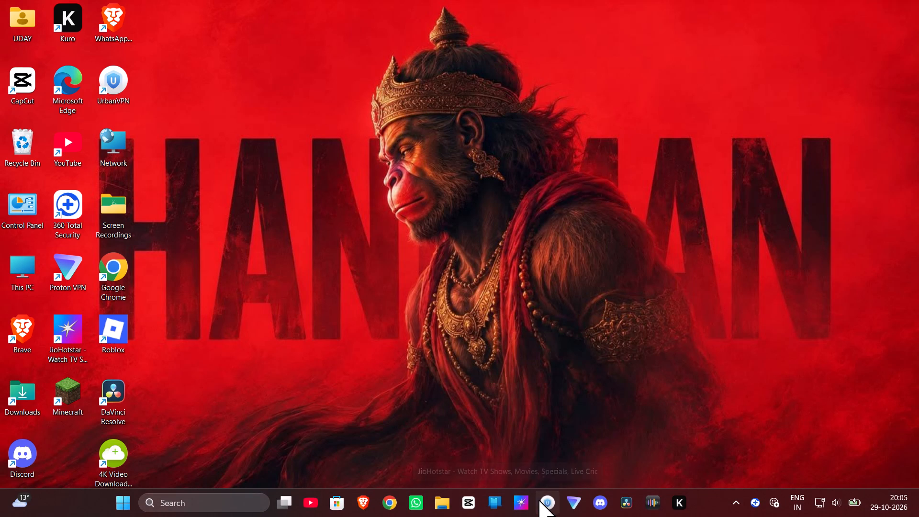
Open UrbanVPN, disconnect the Japan connection, and close its window.
{"action": "left_click", "coordinate": [543, 443]}
{"action": "left_click", "coordinate": [392, 194]}
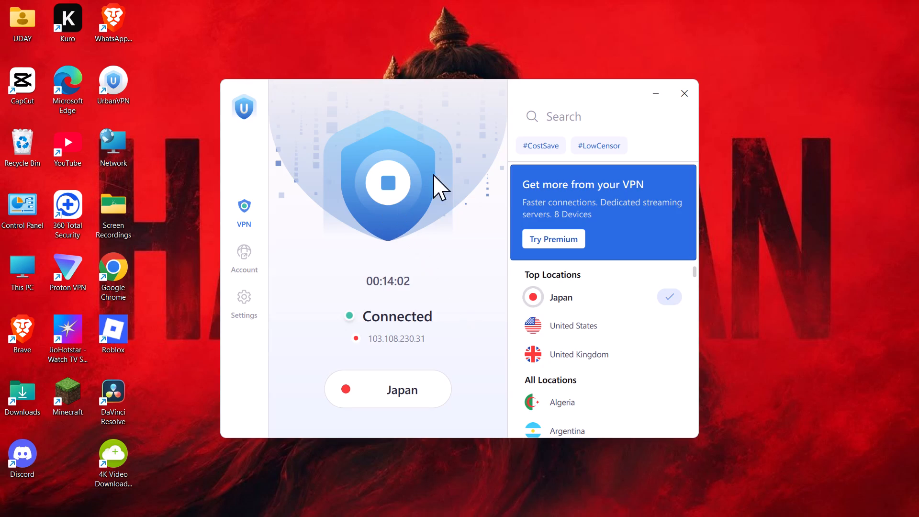
{"action": "left_click", "coordinate": [690, 94]}
Open the Kuro app.
{"action": "left_click", "coordinate": [658, 496]}
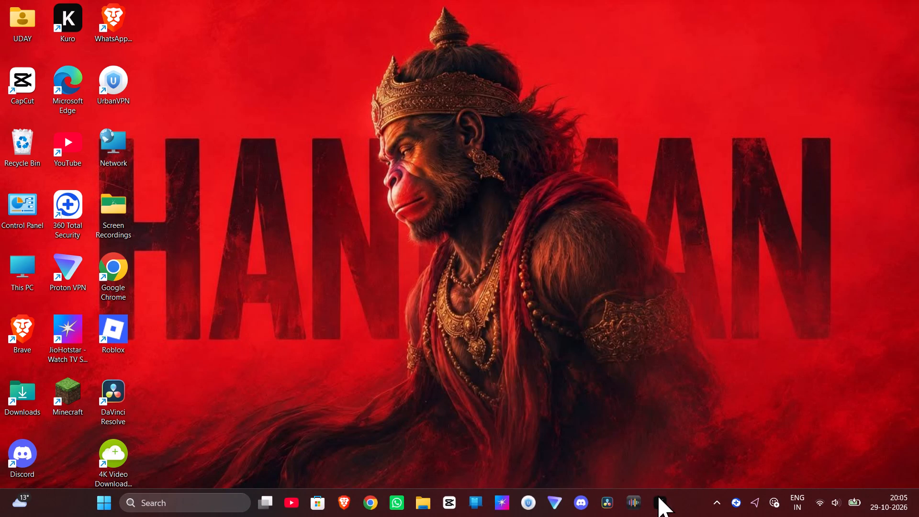
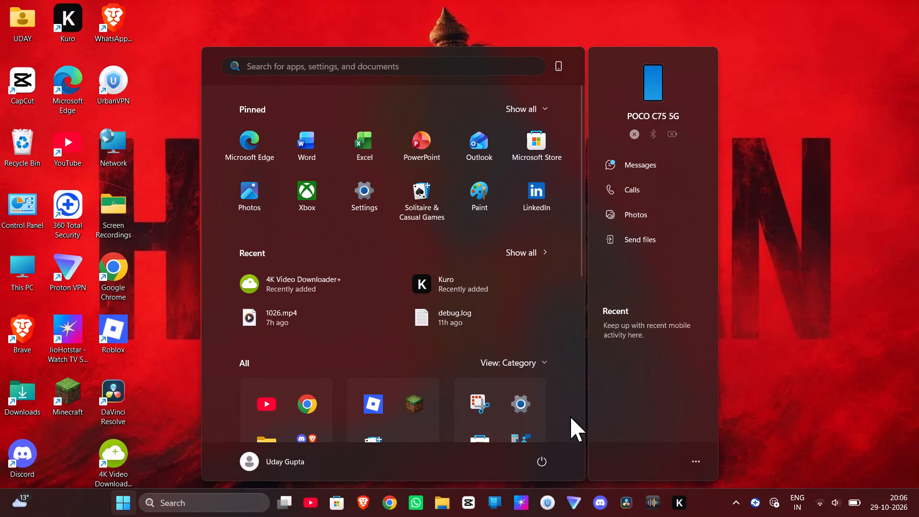
Shut down the PC.
{"action": "left_click", "coordinate": [541, 464]}
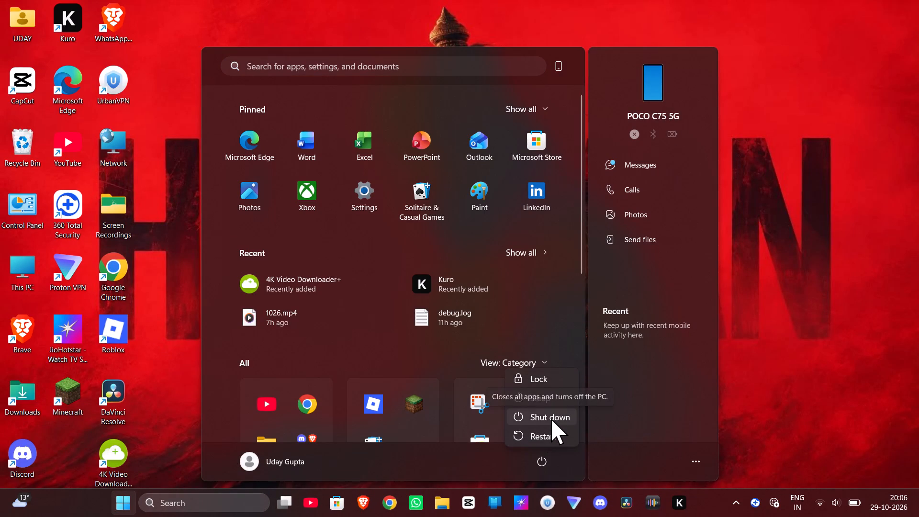
{"action": "left_click", "coordinate": [551, 418]}
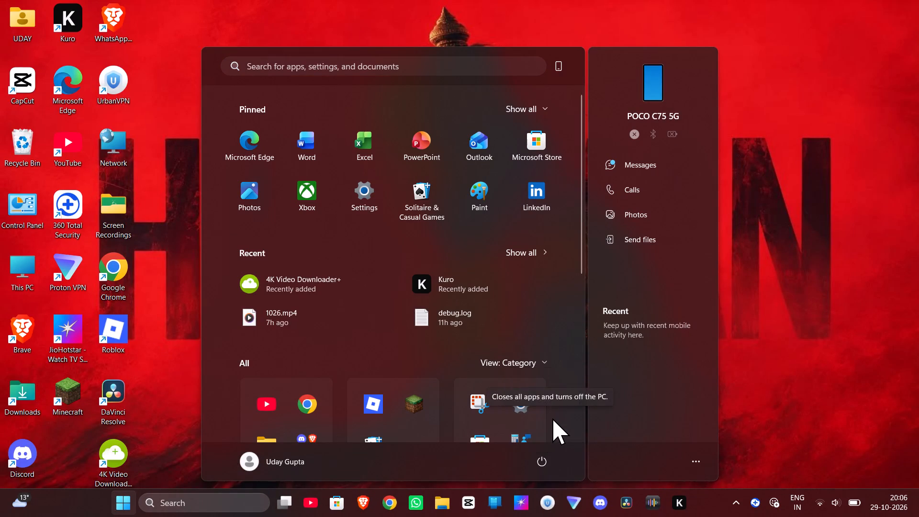